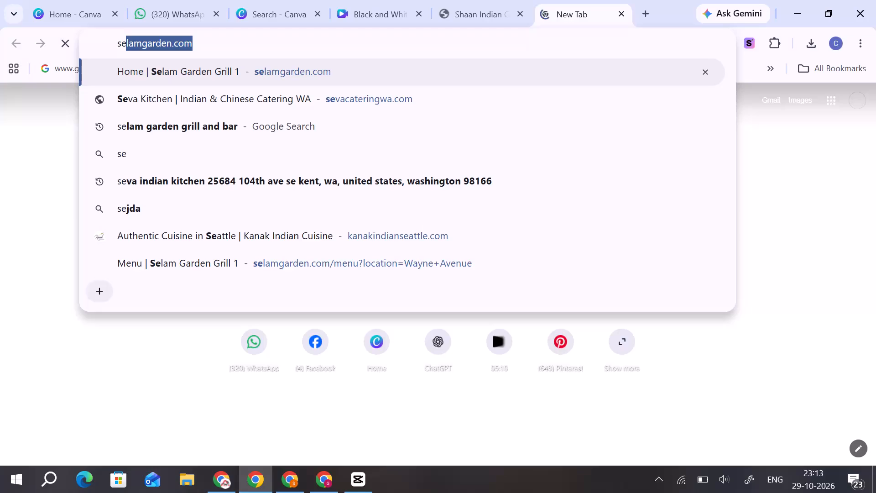
Open the Mt. Everest Cuisines online ordering page (mteverestcuisines.com/online-ordering-1) in the new browser tab.
{"action": "key", "text": "BackSpace"}
{"action": "key", "text": "BackSpace"}
{"action": "key", "text": "BackSpace"}
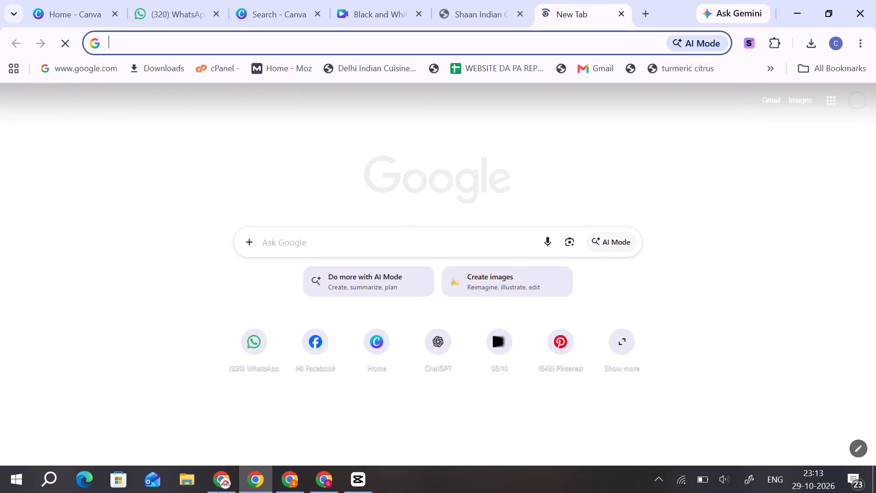
{"action": "type", "text": "mt"}
{"action": "key", "text": "Return"}
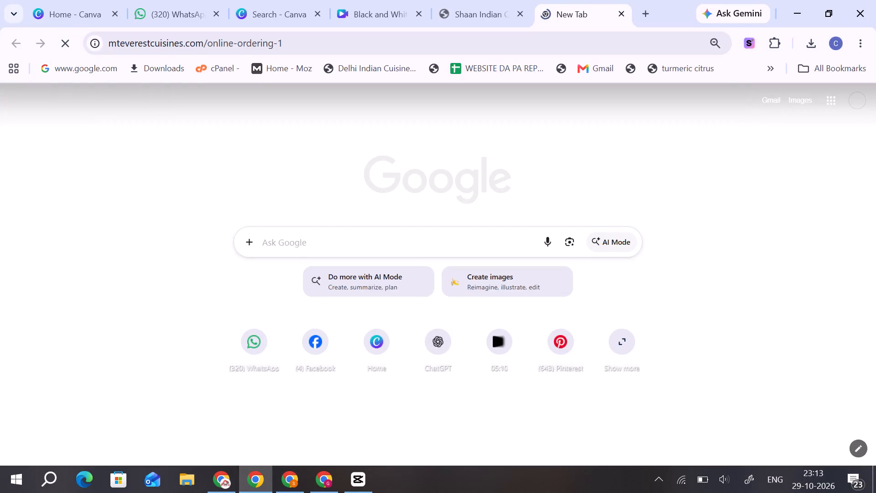
Switch to Canva and open the "Photo Dump Instagram Reel in Collage Style" design for editing.
{"action": "left_click", "coordinate": [272, 0]}
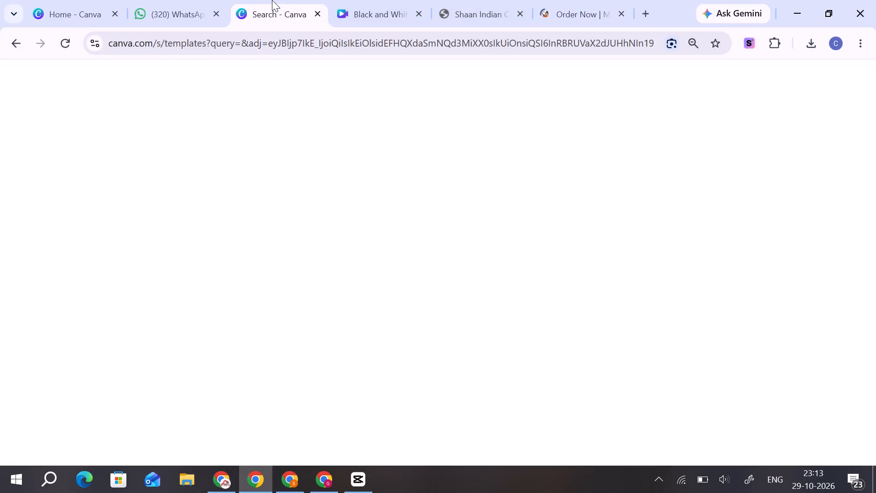
{"action": "left_click", "coordinate": [849, 84]}
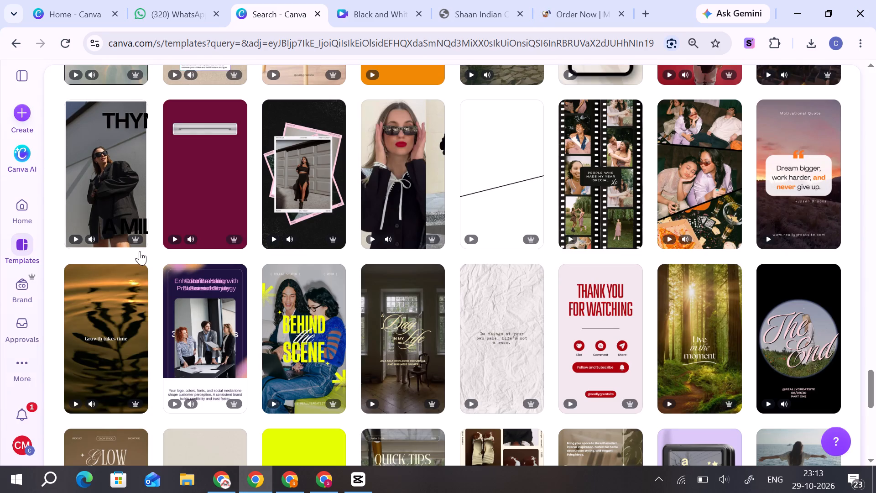
Return to the Canva home page and open the recent "Photo Dump Instagram Reel" food collage design for editing.
{"action": "scroll", "coordinate": [371, 244], "scroll_direction": "up", "scroll_amount": 6}
{"action": "scroll", "coordinate": [390, 210], "scroll_direction": "up", "scroll_amount": 7}
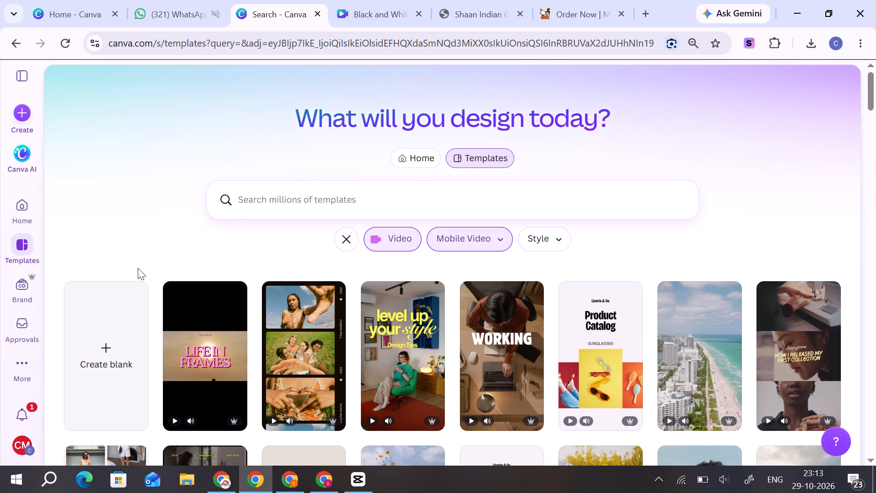
{"action": "left_click", "coordinate": [30, 203]}
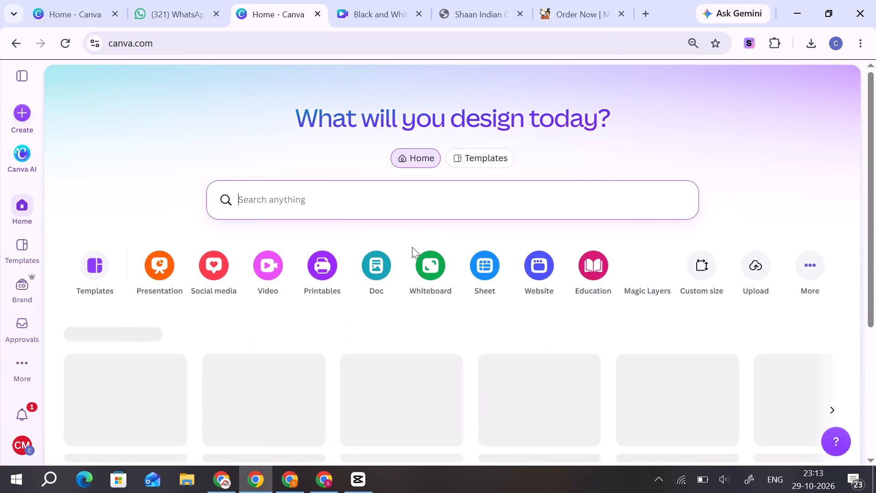
{"action": "scroll", "coordinate": [419, 242], "scroll_direction": "down", "scroll_amount": 1}
{"action": "scroll", "coordinate": [421, 241], "scroll_direction": "up", "scroll_amount": 1}
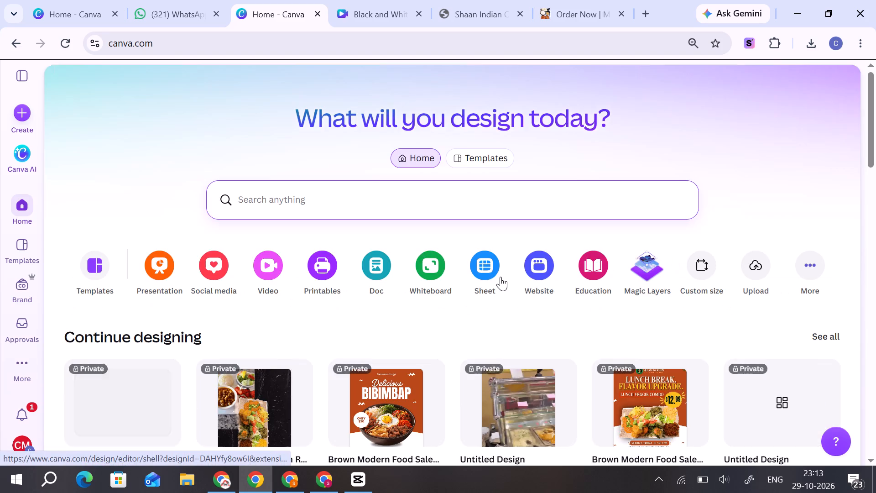
{"action": "scroll", "coordinate": [501, 277], "scroll_direction": "down", "scroll_amount": 1}
{"action": "scroll", "coordinate": [728, 226], "scroll_direction": "up", "scroll_amount": 1}
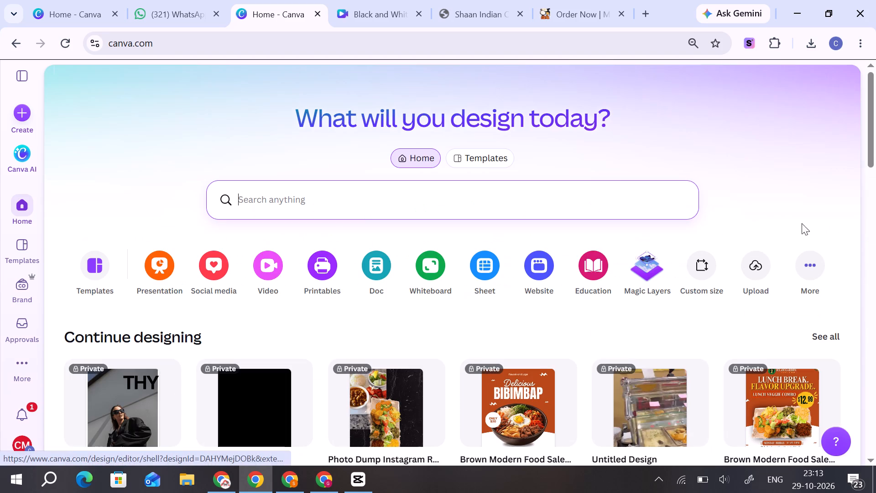
{"action": "left_click_drag", "start_coordinate": [868, 139], "coordinate": [875, 199]}
{"action": "left_click", "coordinate": [385, 157]}
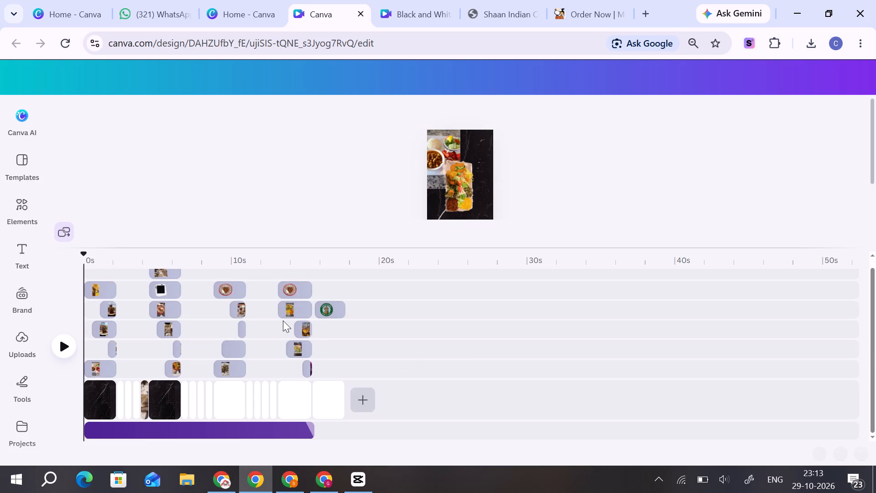
Reduce the timeline's height to give the reel preview more room.
{"action": "left_click_drag", "start_coordinate": [489, 247], "coordinate": [491, 349]}
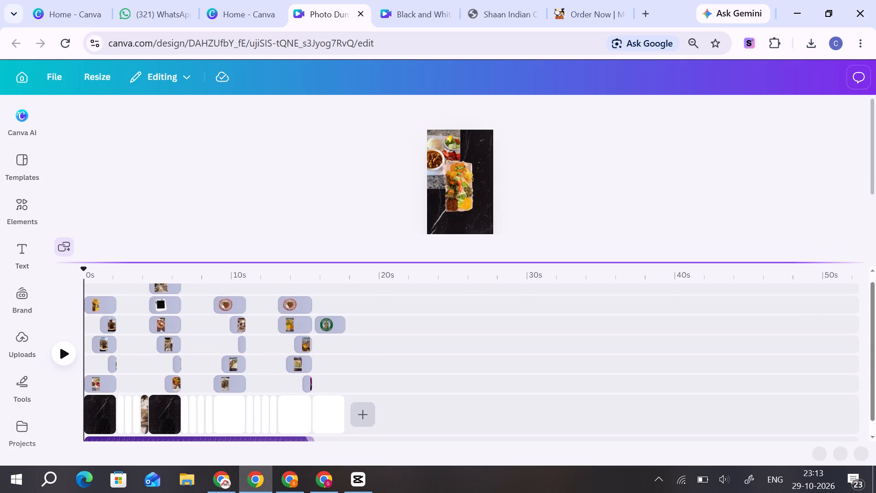
Enlarge the reel preview, go to the end of the first collage page at about 2 s, and select its top-left food photo.
{"action": "left_click_drag", "start_coordinate": [491, 349], "coordinate": [493, 376]}
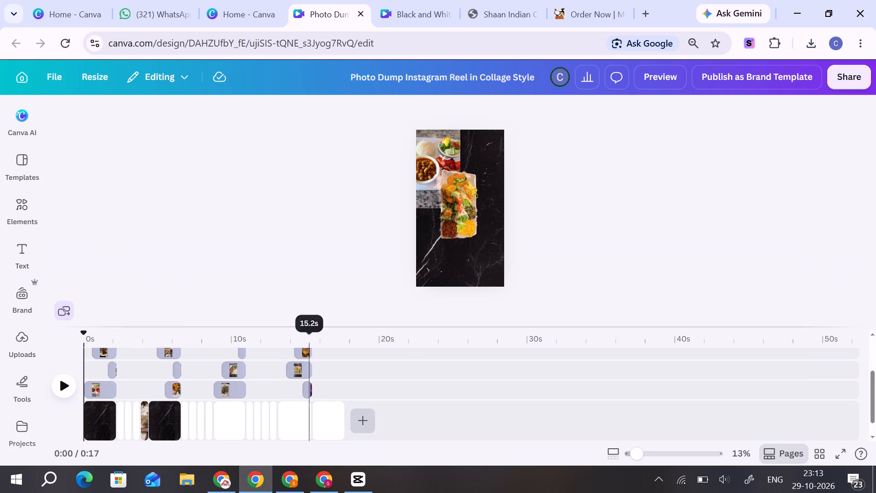
{"action": "left_click_drag", "start_coordinate": [85, 338], "coordinate": [113, 341]}
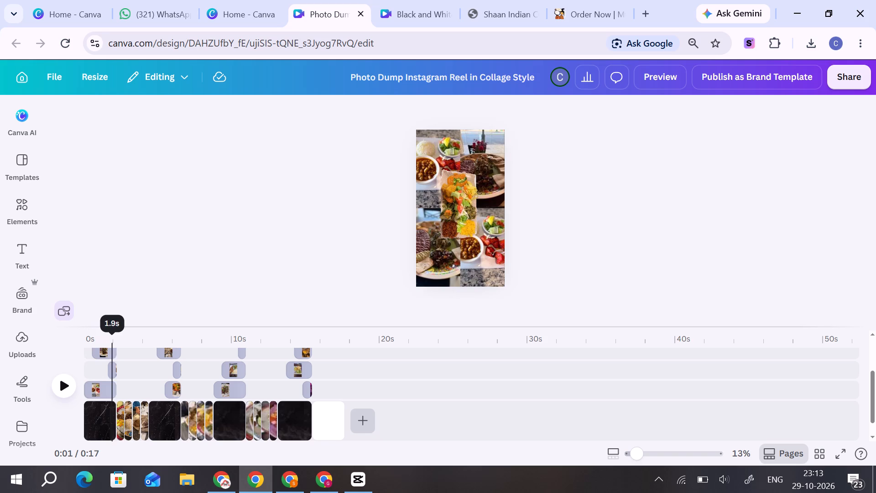
{"action": "left_click_drag", "start_coordinate": [113, 341], "coordinate": [117, 341]}
{"action": "left_click", "coordinate": [440, 149]}
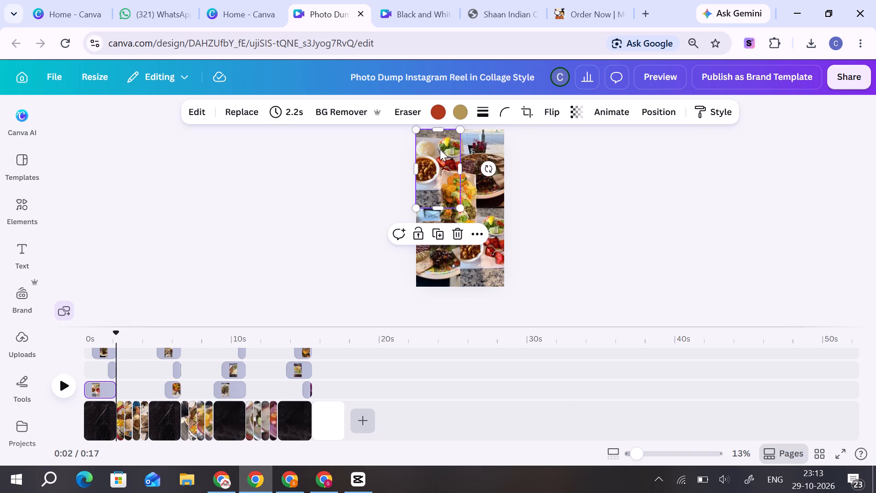
Switch to the Mt. Everest Cuisines website and open its Menus (New) page.
{"action": "left_click", "coordinate": [608, 0]}
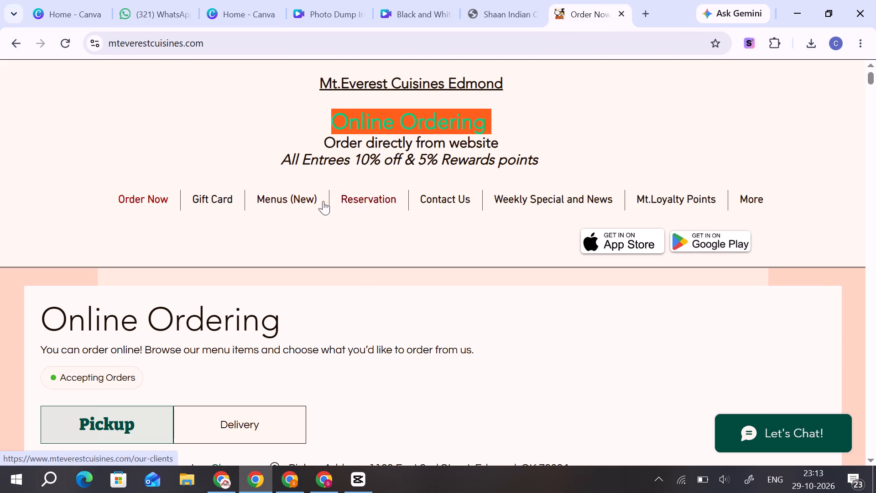
{"action": "left_click", "coordinate": [303, 200]}
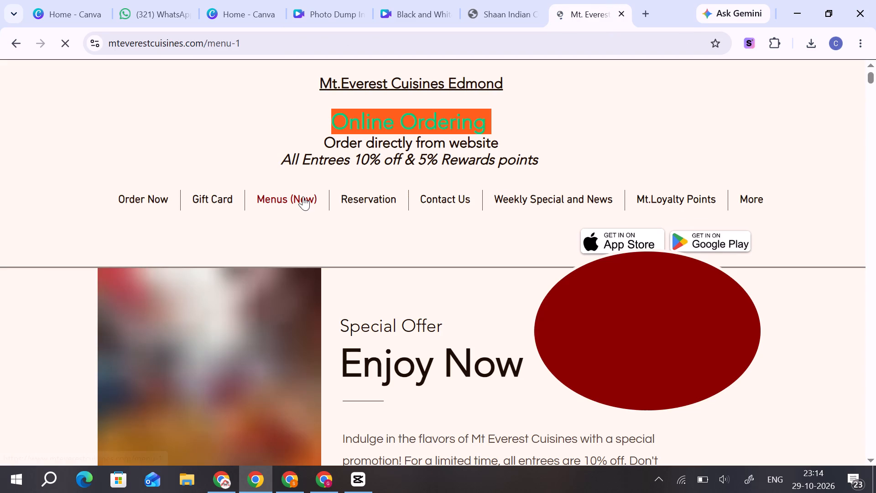
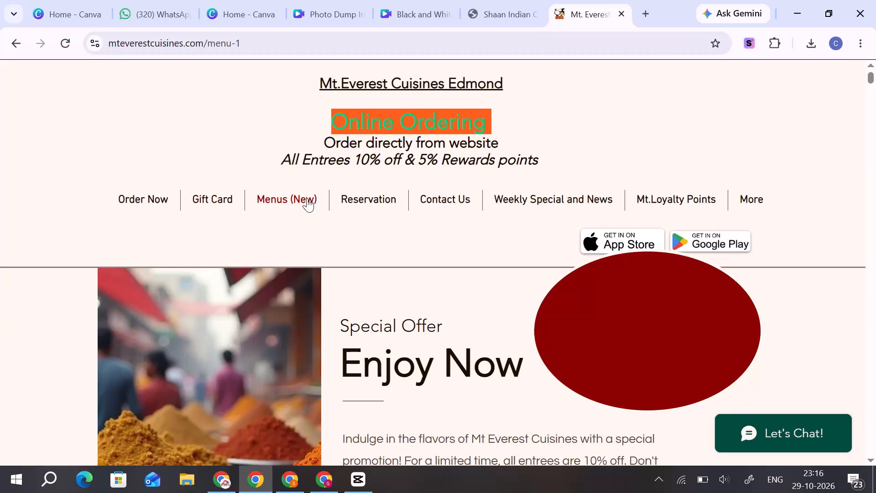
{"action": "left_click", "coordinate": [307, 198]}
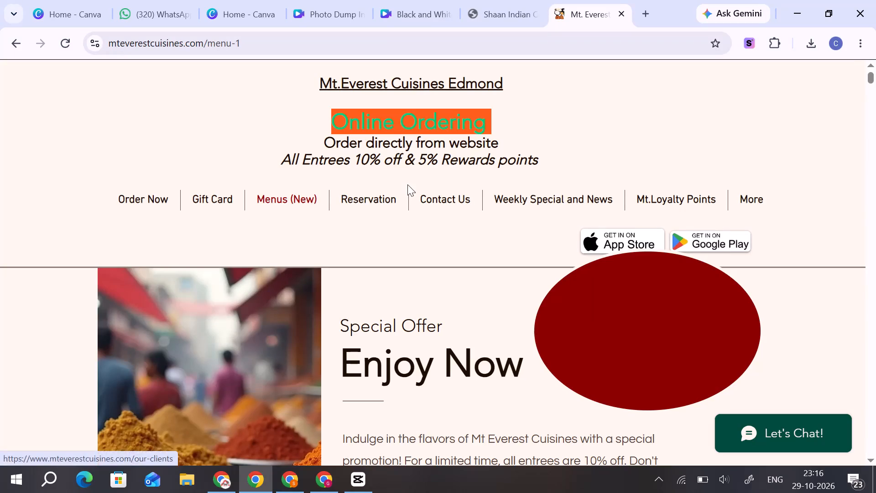
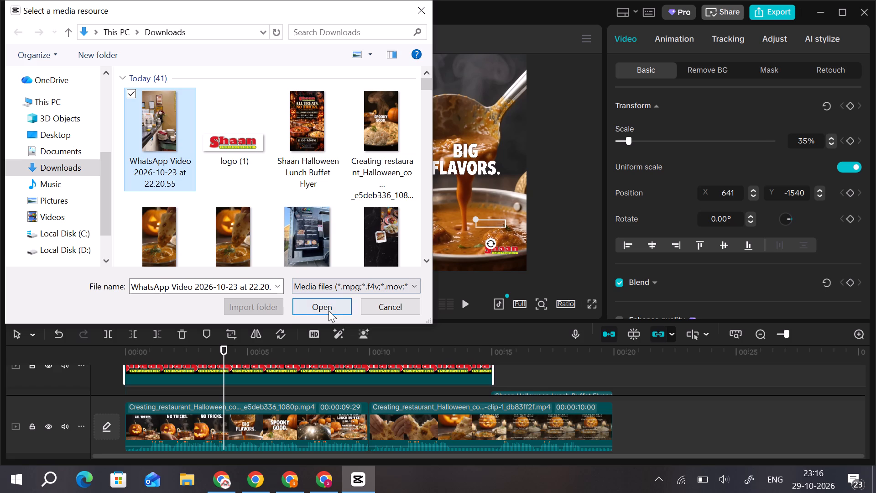
Import the WhatsApp Video 2026-10-23 at 22.20.55 file from Downloads into the CapCut project.
{"action": "left_click", "coordinate": [328, 310]}
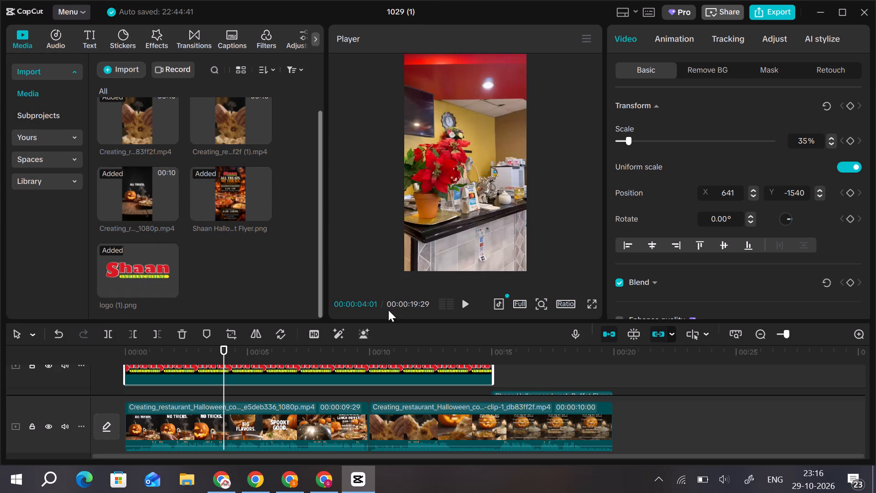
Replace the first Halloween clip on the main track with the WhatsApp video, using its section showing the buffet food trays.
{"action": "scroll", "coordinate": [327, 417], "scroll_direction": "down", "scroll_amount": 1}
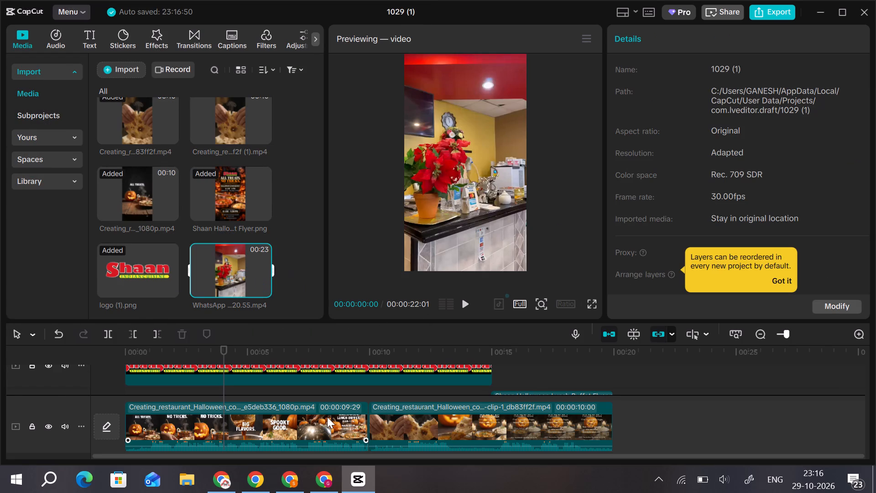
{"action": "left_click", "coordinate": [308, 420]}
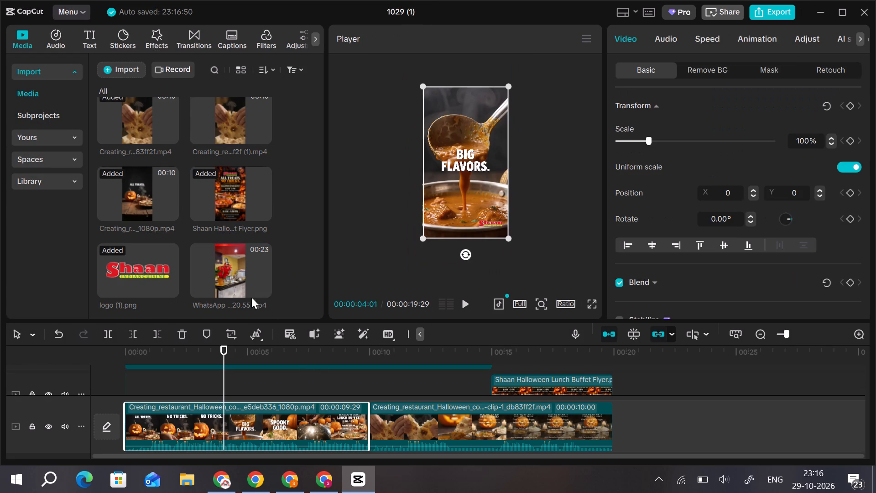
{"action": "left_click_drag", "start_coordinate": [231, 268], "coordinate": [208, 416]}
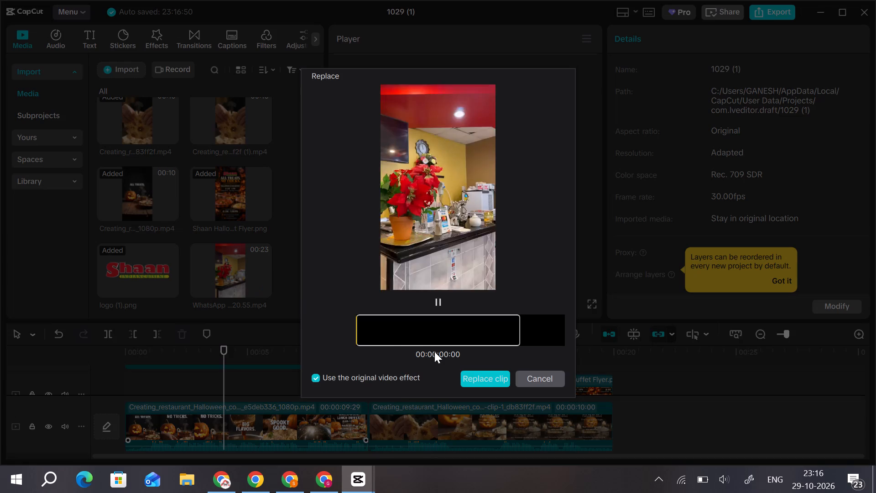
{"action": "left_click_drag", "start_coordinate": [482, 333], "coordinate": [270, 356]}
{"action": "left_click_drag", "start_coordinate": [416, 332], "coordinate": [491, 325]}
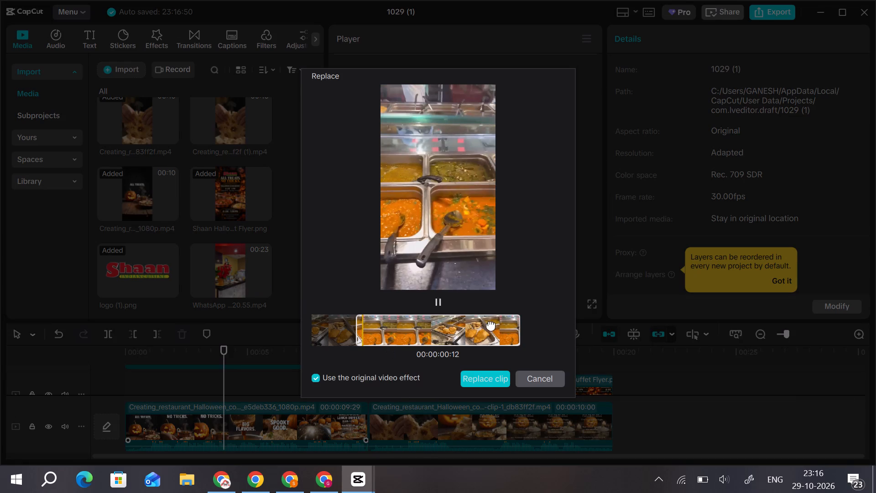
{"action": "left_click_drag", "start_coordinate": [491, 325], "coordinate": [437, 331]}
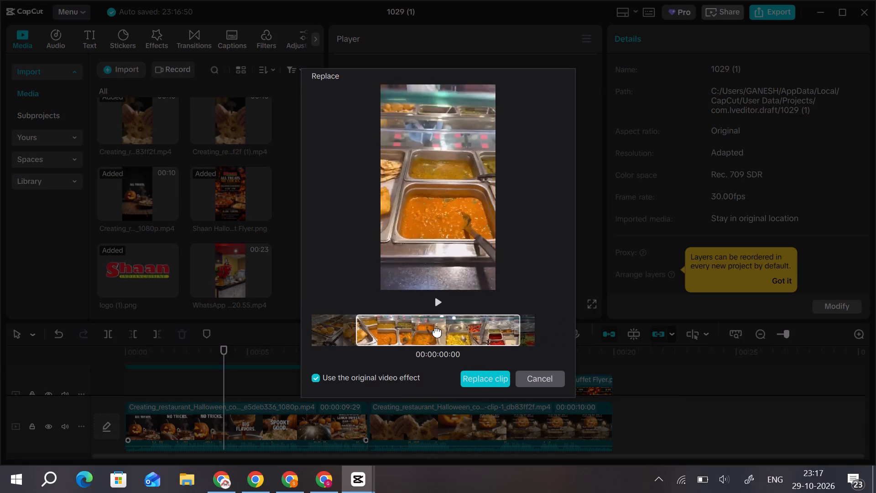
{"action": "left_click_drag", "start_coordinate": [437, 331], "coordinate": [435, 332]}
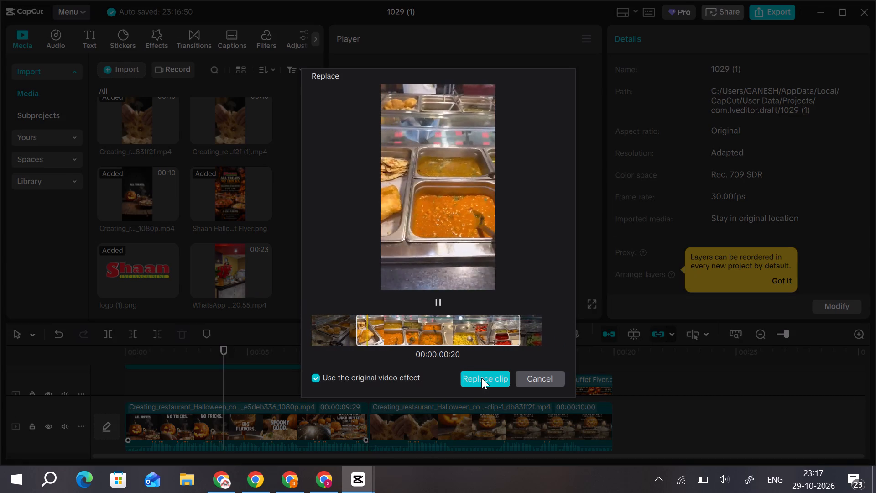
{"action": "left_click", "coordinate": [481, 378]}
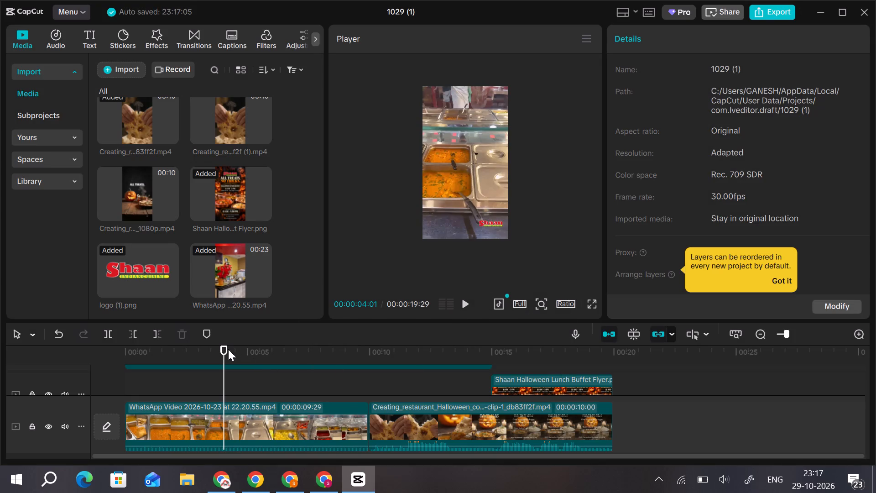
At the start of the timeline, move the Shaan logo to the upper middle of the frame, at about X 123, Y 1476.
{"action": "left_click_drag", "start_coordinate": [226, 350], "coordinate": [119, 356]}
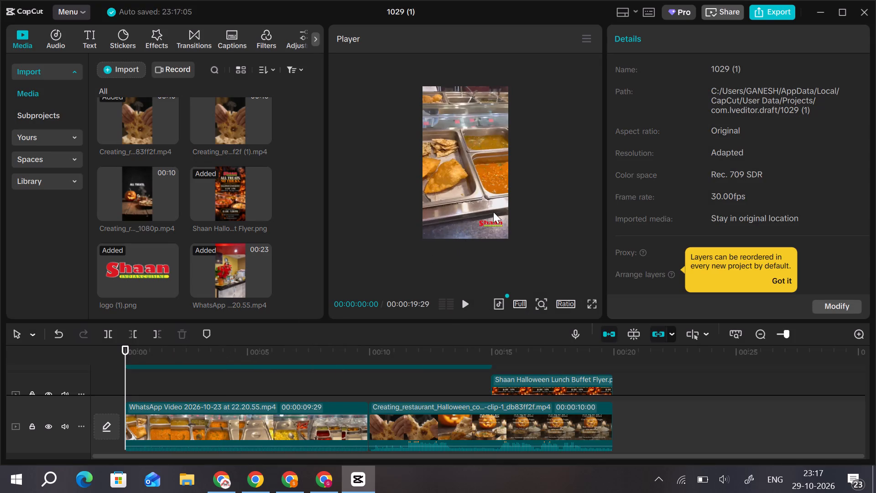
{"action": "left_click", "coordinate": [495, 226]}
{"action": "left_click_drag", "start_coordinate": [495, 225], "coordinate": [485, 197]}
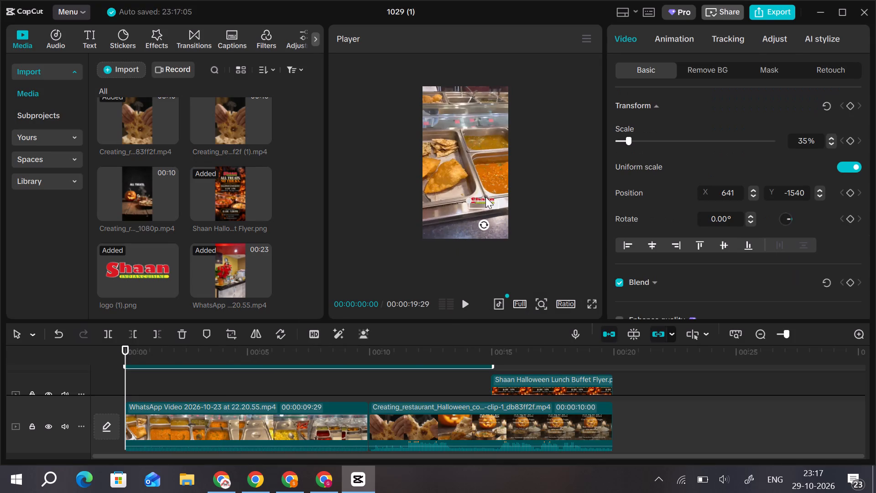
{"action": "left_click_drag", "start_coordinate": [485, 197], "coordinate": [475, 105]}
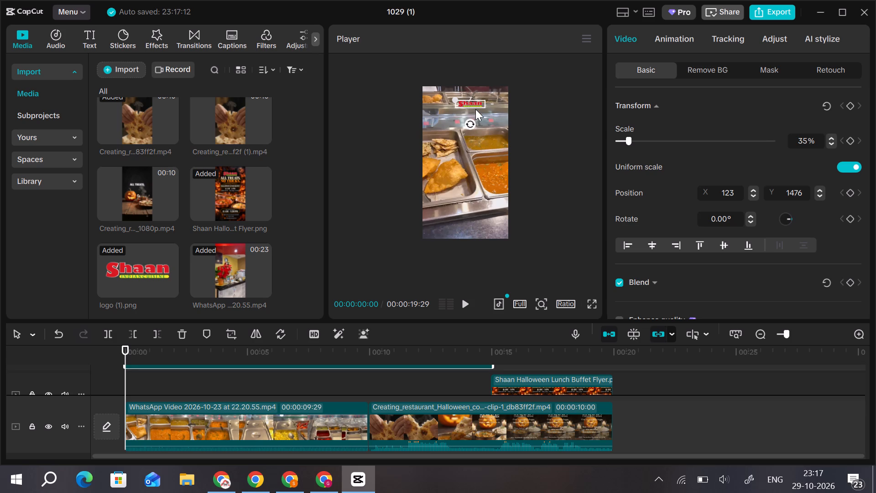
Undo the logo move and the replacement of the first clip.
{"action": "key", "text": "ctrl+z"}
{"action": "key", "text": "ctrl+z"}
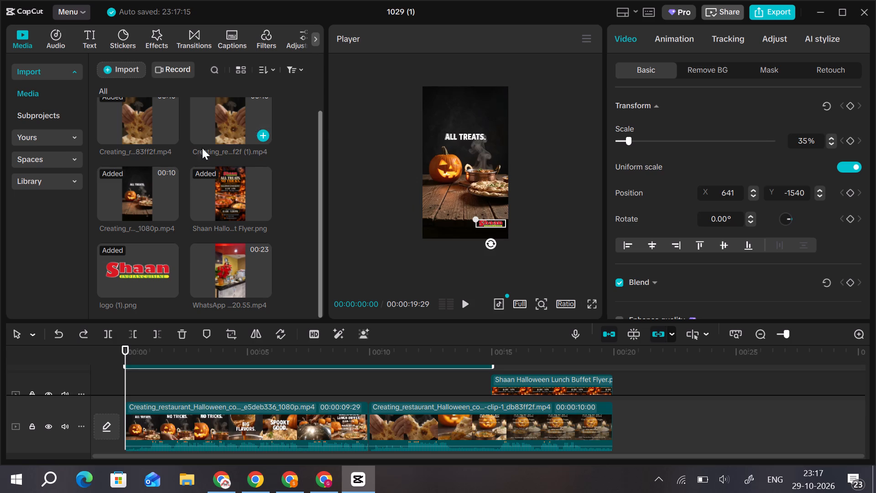
Add the WhatsApp video as an overlay on its own track above the logo track, near the start of the timeline.
{"action": "left_click_drag", "start_coordinate": [224, 266], "coordinate": [166, 357]}
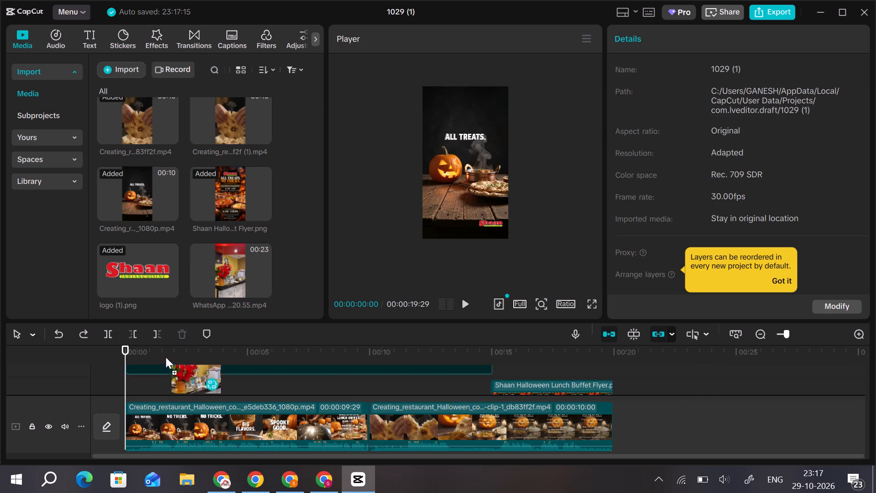
{"action": "left_click_drag", "start_coordinate": [166, 357], "coordinate": [127, 366]}
{"action": "scroll", "coordinate": [390, 360], "scroll_direction": "down", "scroll_amount": 2}
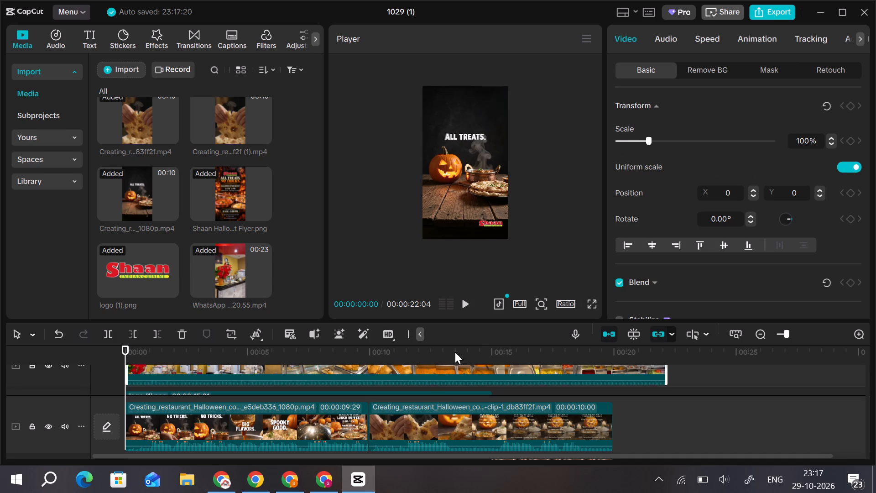
Split the restaurant buffet video at about 00:00:07:26 and delete the part before the cut.
{"action": "left_click_drag", "start_coordinate": [126, 346], "coordinate": [203, 353]}
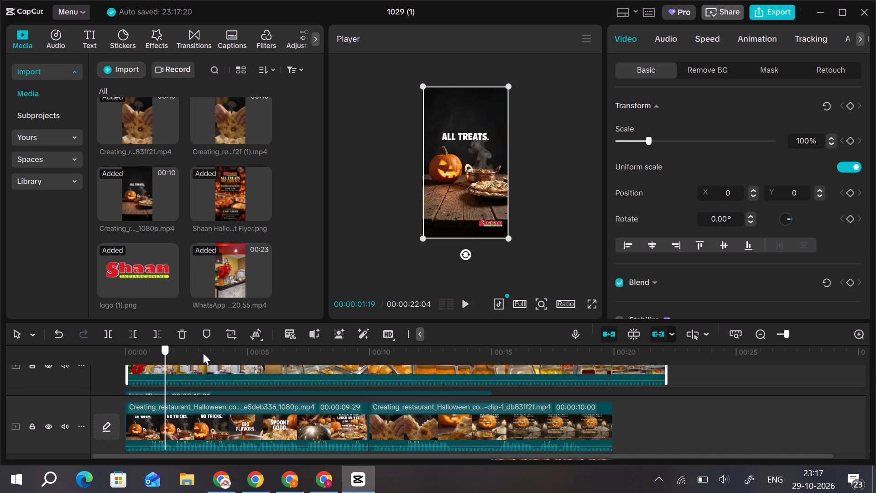
{"action": "left_click_drag", "start_coordinate": [203, 353], "coordinate": [278, 367]}
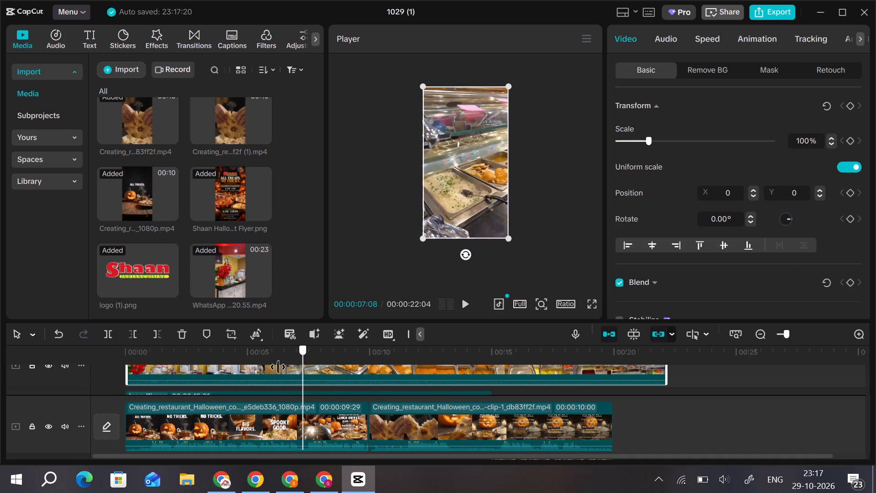
{"action": "left_click_drag", "start_coordinate": [278, 367], "coordinate": [320, 368]}
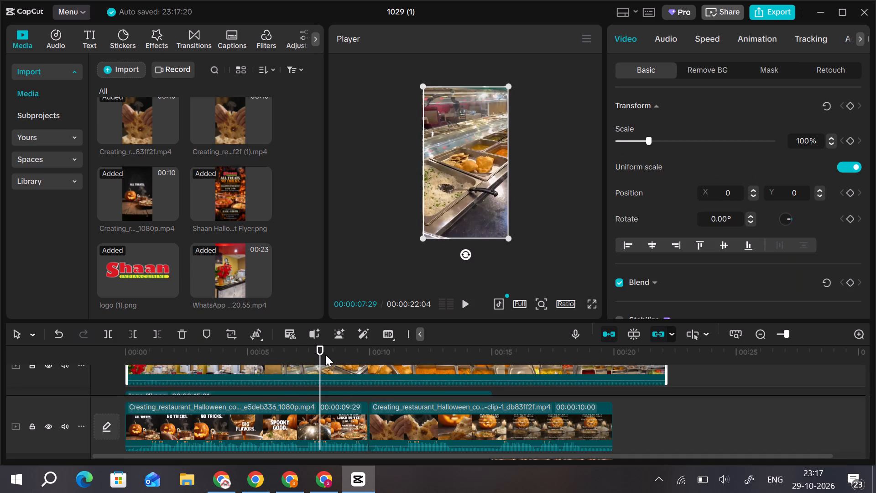
{"action": "left_click_drag", "start_coordinate": [319, 347], "coordinate": [313, 354]}
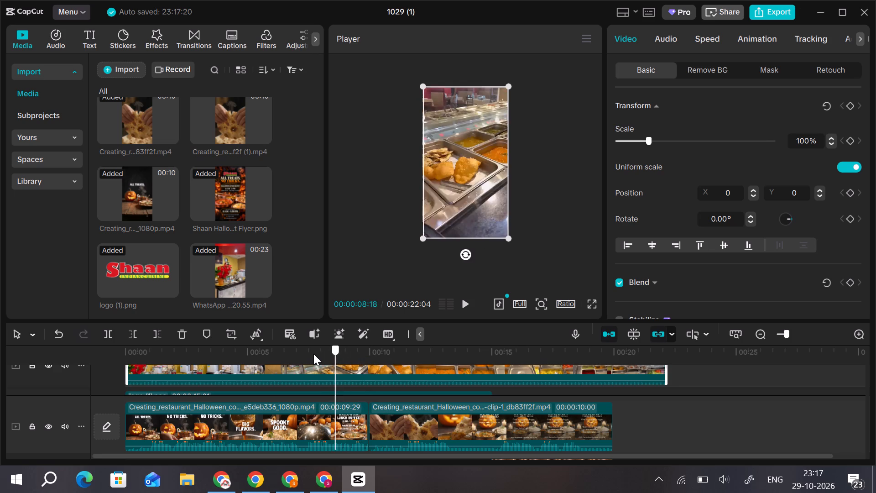
{"action": "left_click_drag", "start_coordinate": [313, 354], "coordinate": [317, 354]}
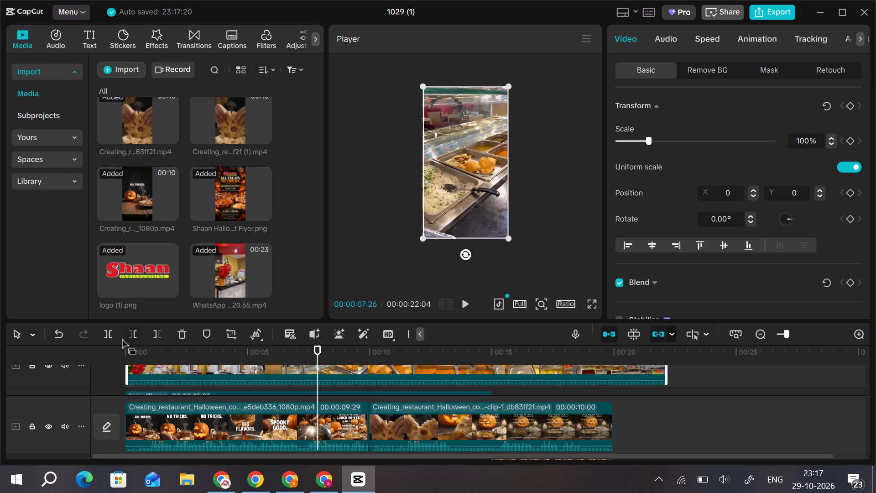
{"action": "left_click", "coordinate": [111, 336]}
{"action": "left_click", "coordinate": [229, 372]}
{"action": "key", "text": "BackSpace"}
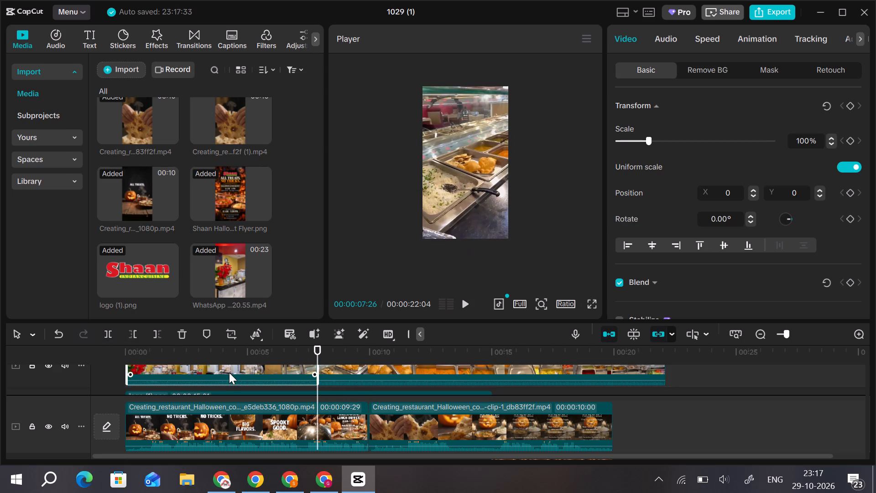
Move the remaining buffet clip to the very start of the timeline on its own track.
{"action": "left_click", "coordinate": [398, 368]}
{"action": "left_click_drag", "start_coordinate": [409, 367], "coordinate": [248, 364]}
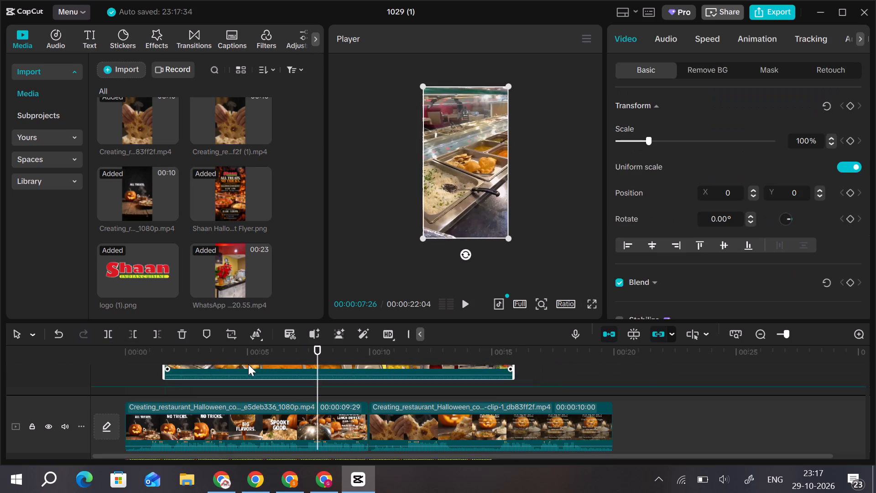
{"action": "left_click_drag", "start_coordinate": [248, 364], "coordinate": [219, 374]}
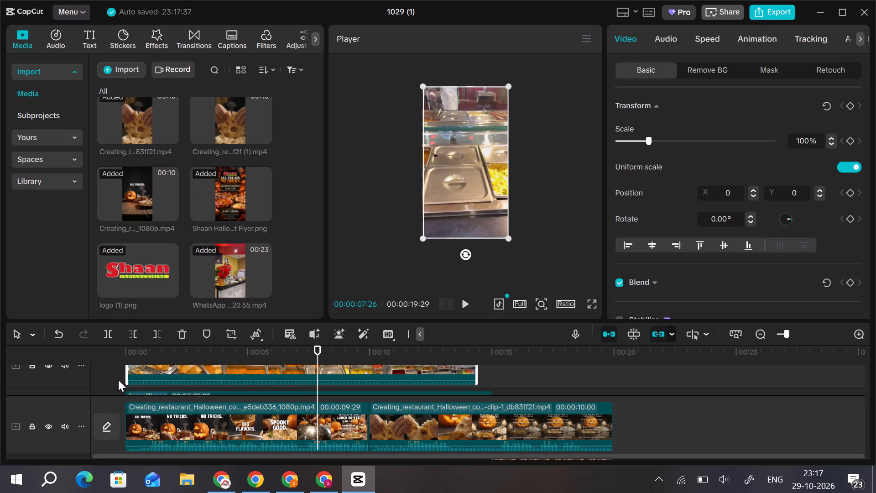
{"action": "left_click", "coordinate": [118, 380]}
{"action": "left_click", "coordinate": [135, 375]}
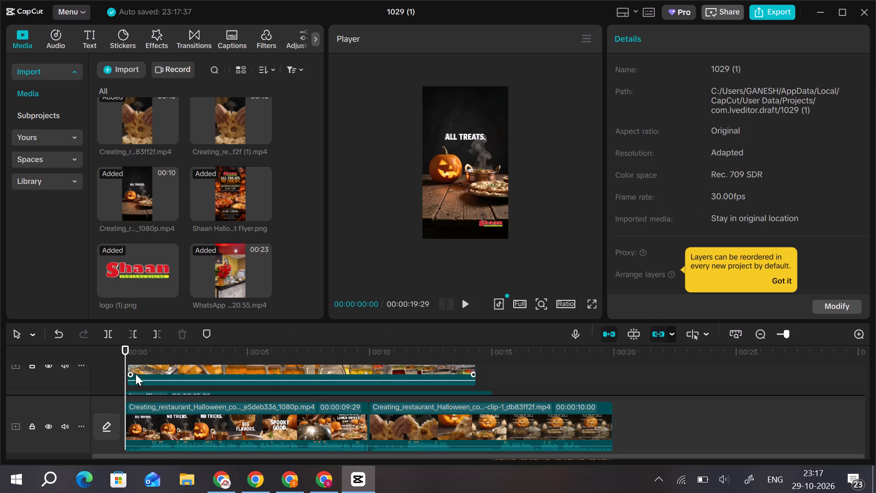
{"action": "left_click_drag", "start_coordinate": [125, 372], "coordinate": [120, 372]}
Play the reel from the beginning and mute the buffet clip's track.
{"action": "key", "text": "space"}
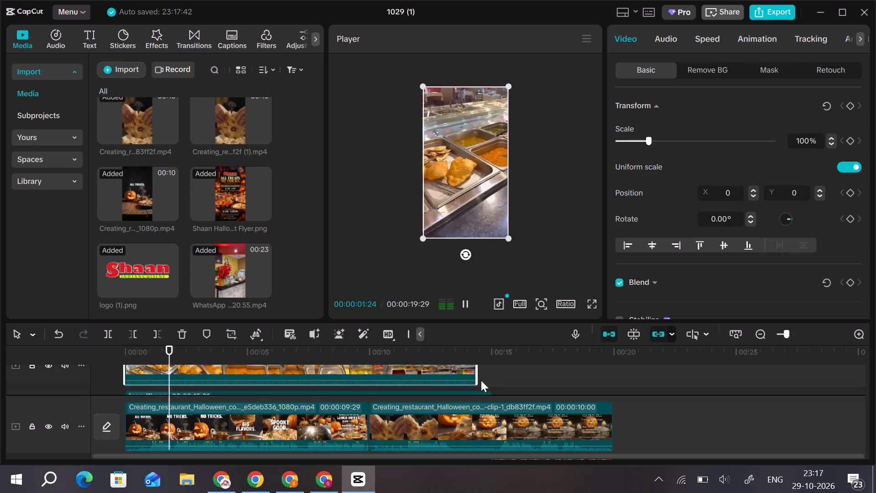
{"action": "left_click", "coordinate": [65, 372]}
{"action": "left_click", "coordinate": [65, 368]}
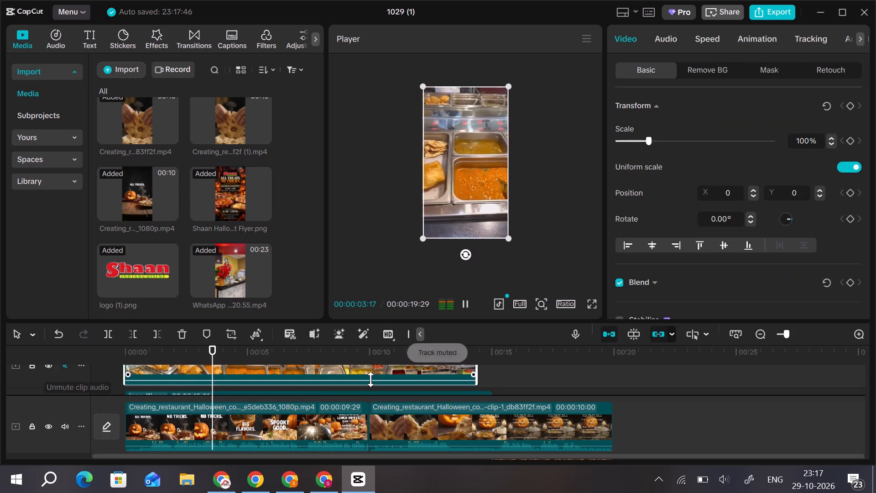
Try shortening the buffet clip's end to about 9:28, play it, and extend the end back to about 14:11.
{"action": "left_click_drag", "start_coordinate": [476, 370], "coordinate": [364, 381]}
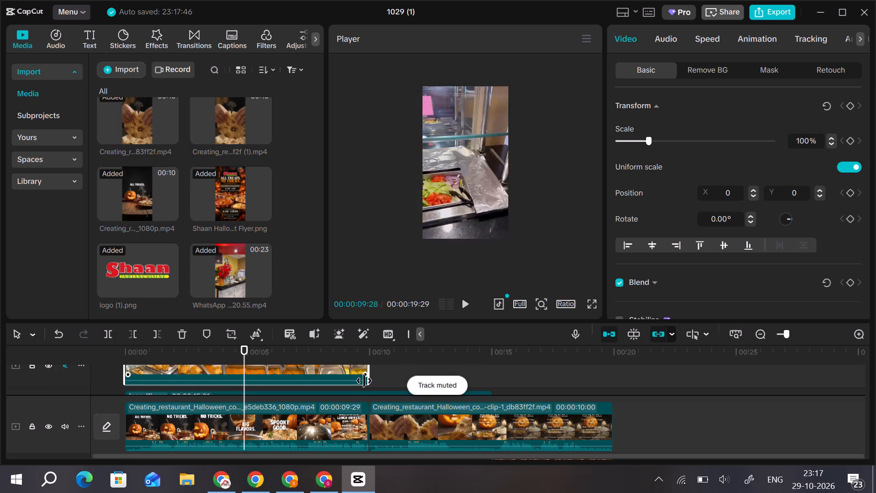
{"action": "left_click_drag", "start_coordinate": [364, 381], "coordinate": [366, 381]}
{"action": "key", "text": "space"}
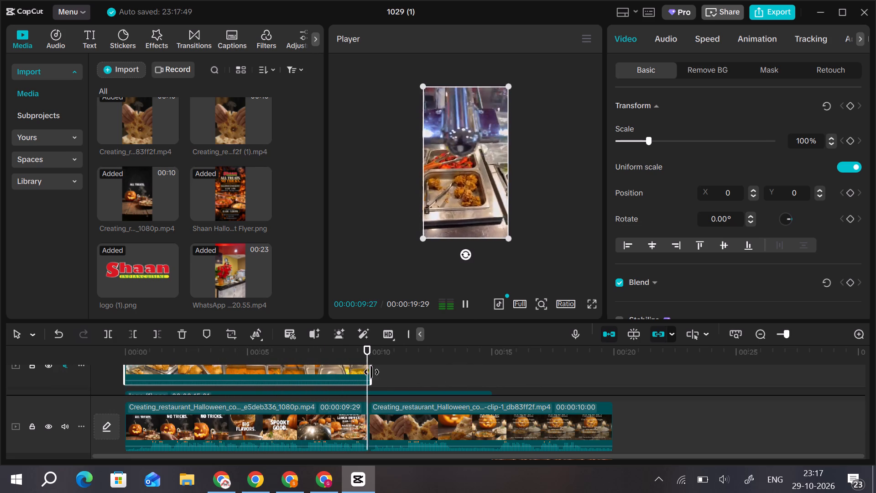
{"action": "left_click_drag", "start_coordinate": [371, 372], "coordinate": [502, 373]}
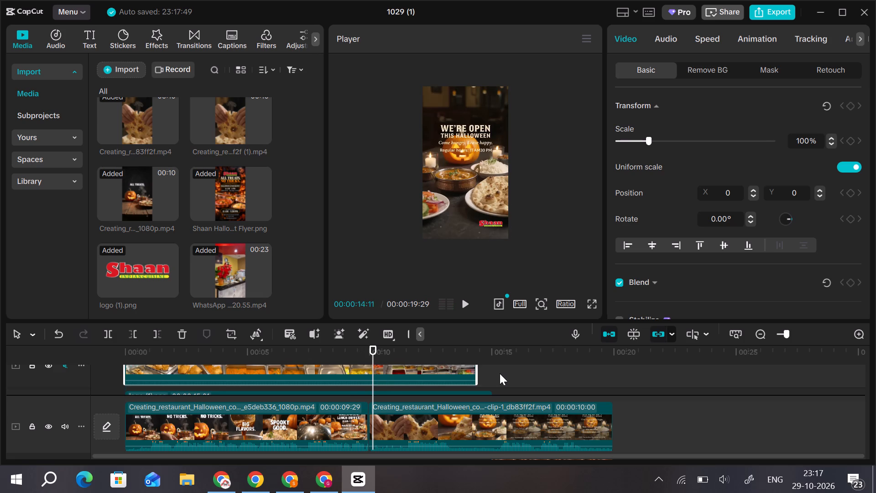
Play the reel to about 00:00:16:03 and slow the buffet clip to 0.90x speed.
{"action": "key", "text": "space"}
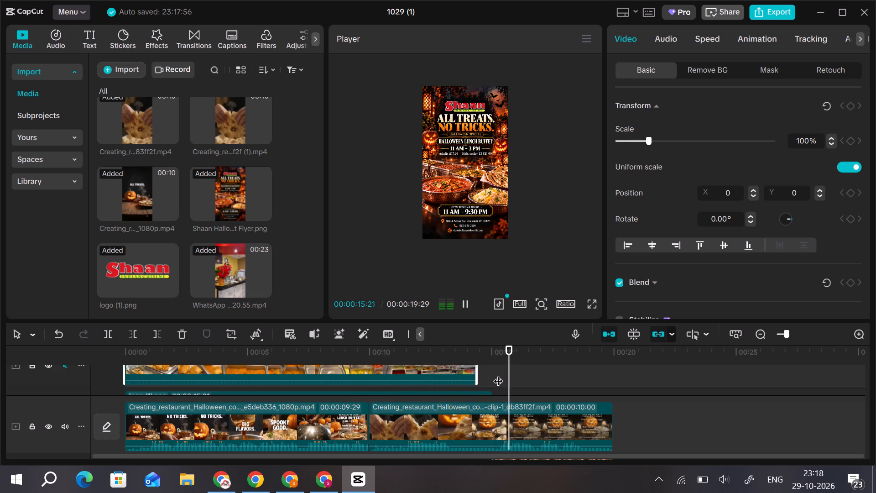
{"action": "key", "text": "space"}
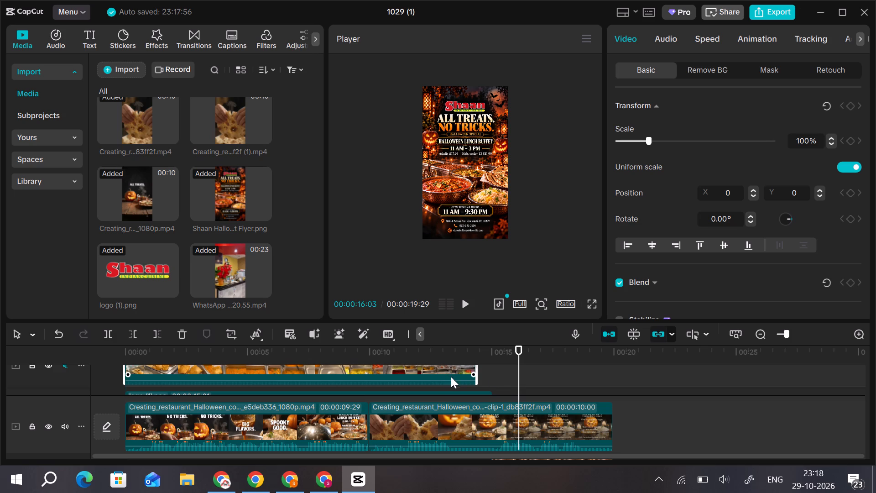
{"action": "left_click", "coordinate": [714, 41]}
{"action": "left_click", "coordinate": [855, 130]}
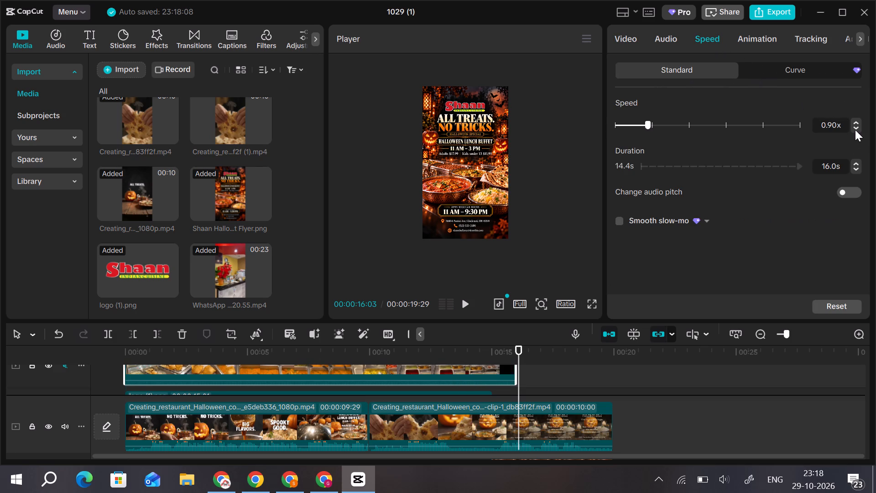
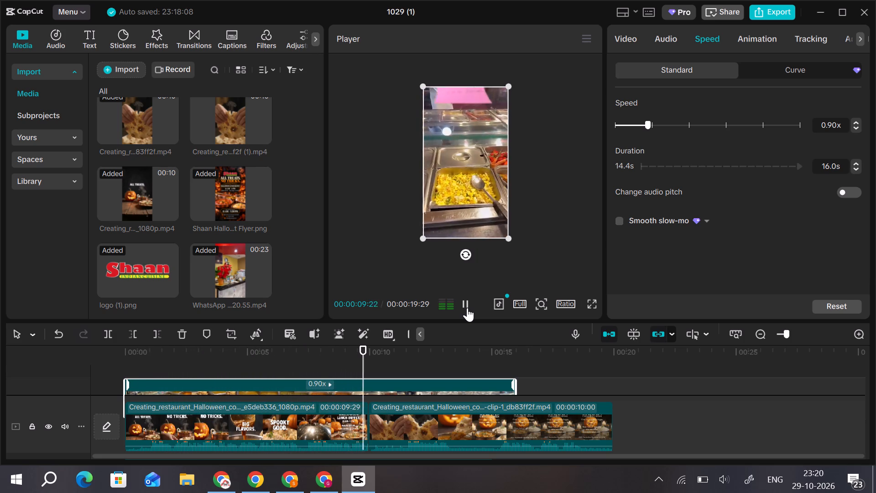
Play the reel to review the slowed buffet clip and pause at about 00:00:11:05.
{"action": "left_click", "coordinate": [467, 308]}
{"action": "left_click", "coordinate": [467, 308]}
{"action": "left_click", "coordinate": [467, 308]}
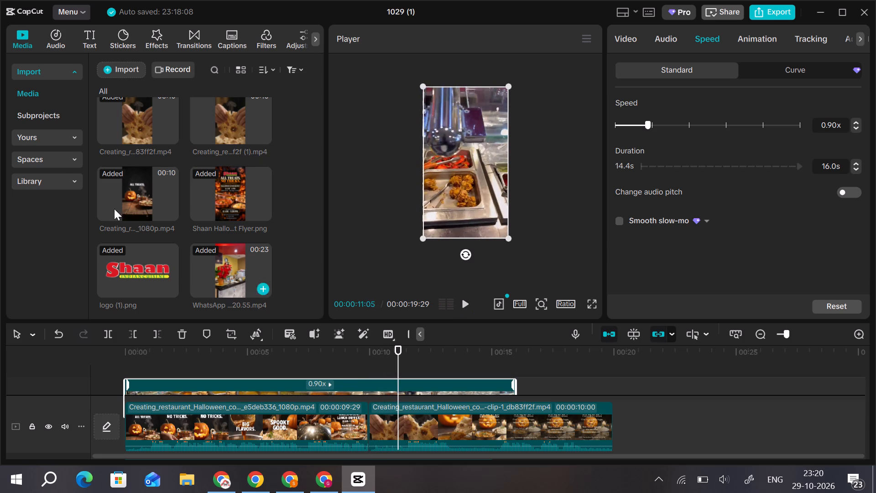
Open the text effects library.
{"action": "left_click", "coordinate": [91, 35]}
{"action": "left_click", "coordinate": [30, 118]}
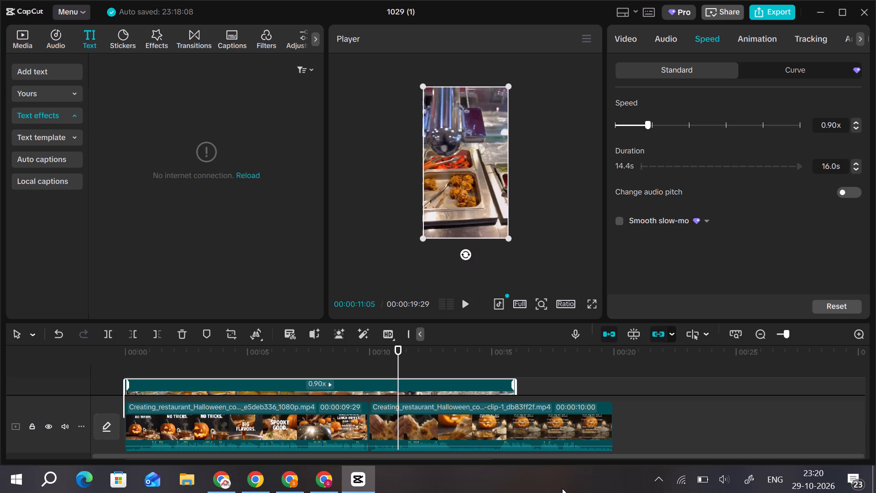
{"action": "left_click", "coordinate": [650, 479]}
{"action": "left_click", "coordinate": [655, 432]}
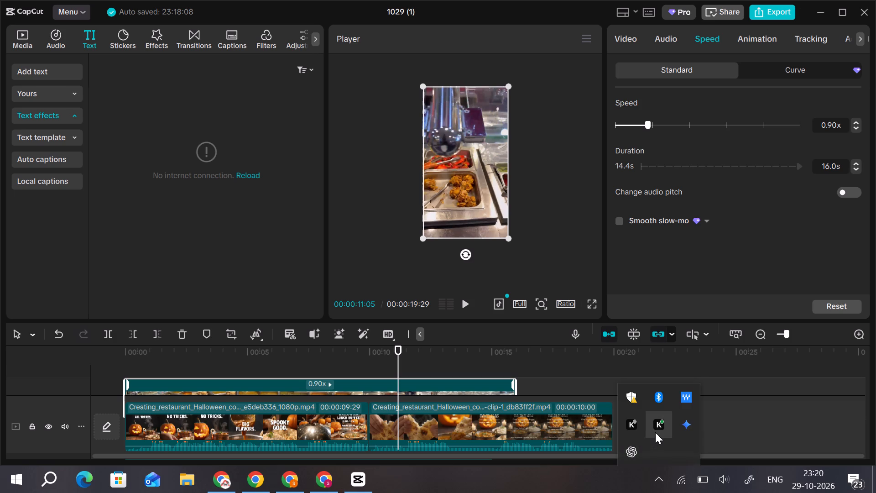
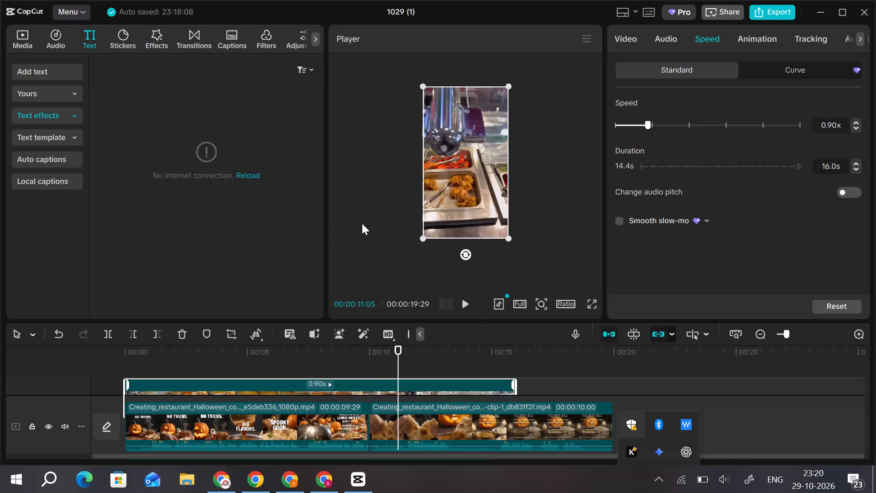
Add a default text clip to the timeline at 00:00:11:05, above the slowed buffet clip.
{"action": "left_click", "coordinate": [362, 223]}
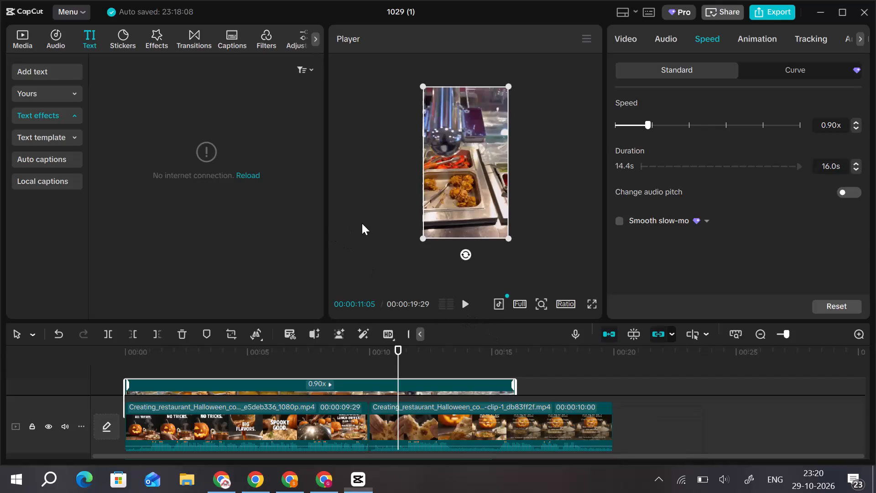
{"action": "left_click", "coordinate": [40, 74]}
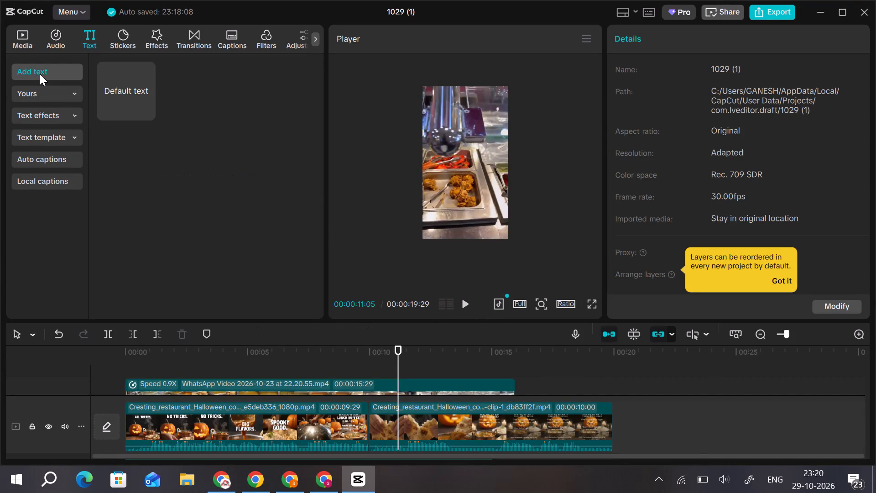
{"action": "left_click", "coordinate": [141, 110]}
Extend the start of the default text clip back to the beginning of the timeline.
{"action": "left_click", "coordinate": [404, 379]}
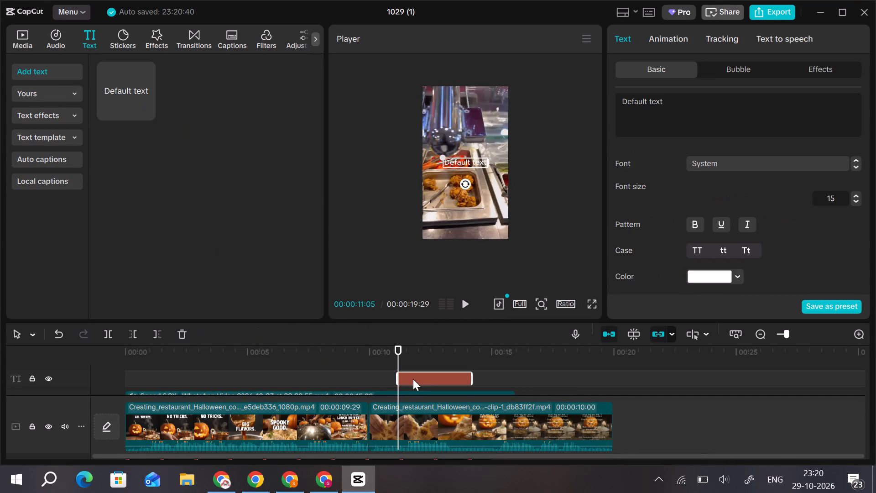
{"action": "left_click_drag", "start_coordinate": [398, 380], "coordinate": [128, 383]}
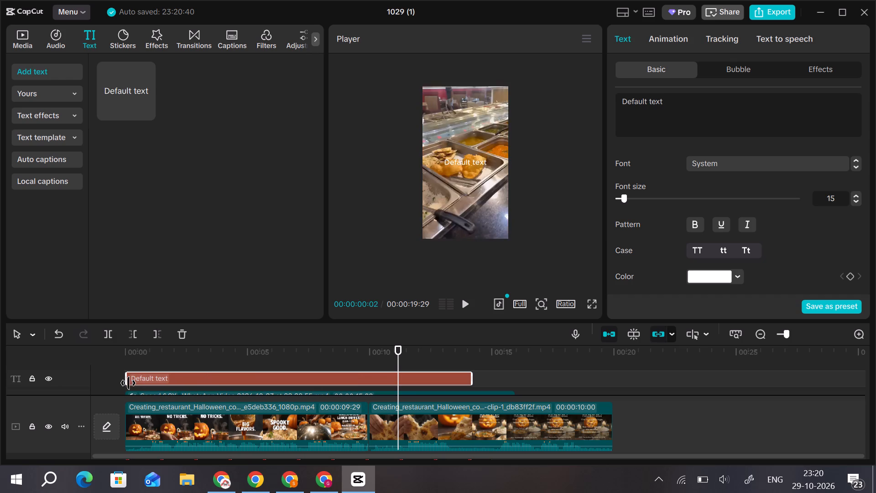
{"action": "left_click_drag", "start_coordinate": [128, 383], "coordinate": [124, 383]}
Open the default text clip's wording for editing with the playhead at about 00:00:00:22.
{"action": "left_click", "coordinate": [143, 366]}
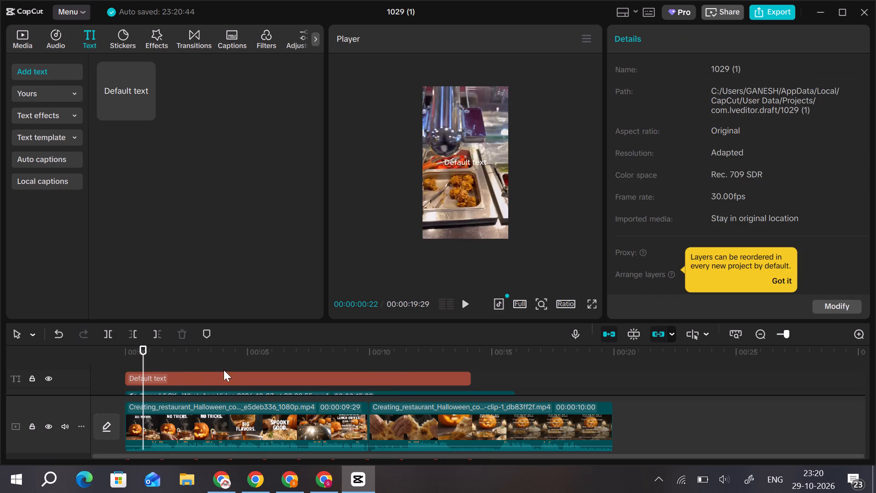
{"action": "left_click", "coordinate": [212, 378]}
{"action": "triple_click", "coordinate": [658, 99]}
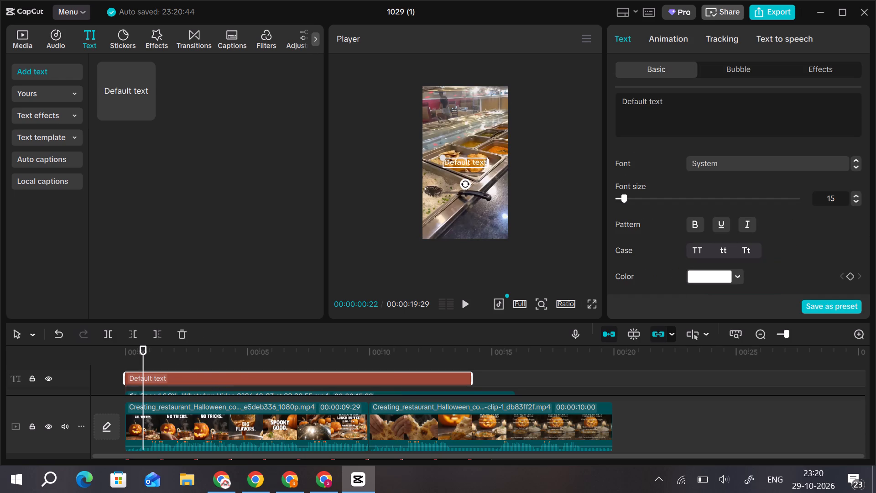
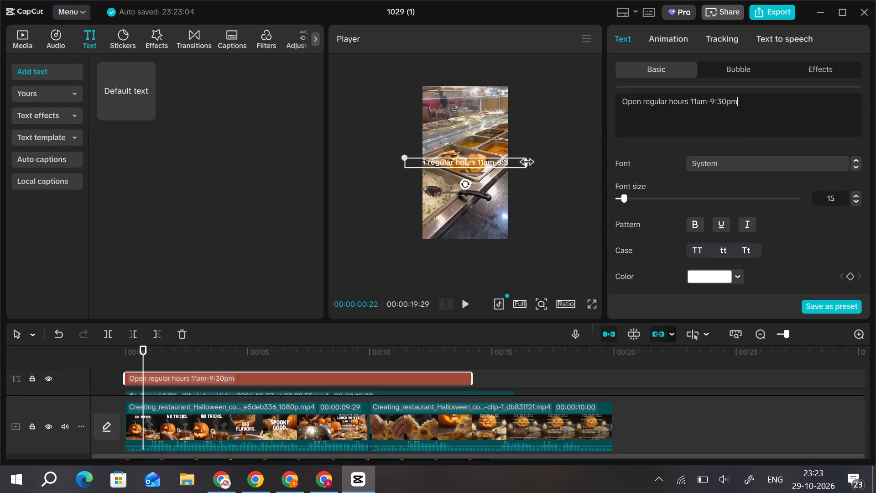
Wrap the "Open regular hours 11am-9:30pm" text onto two lines and place it centred near the top of the video frame.
{"action": "left_click_drag", "start_coordinate": [527, 163], "coordinate": [481, 168]}
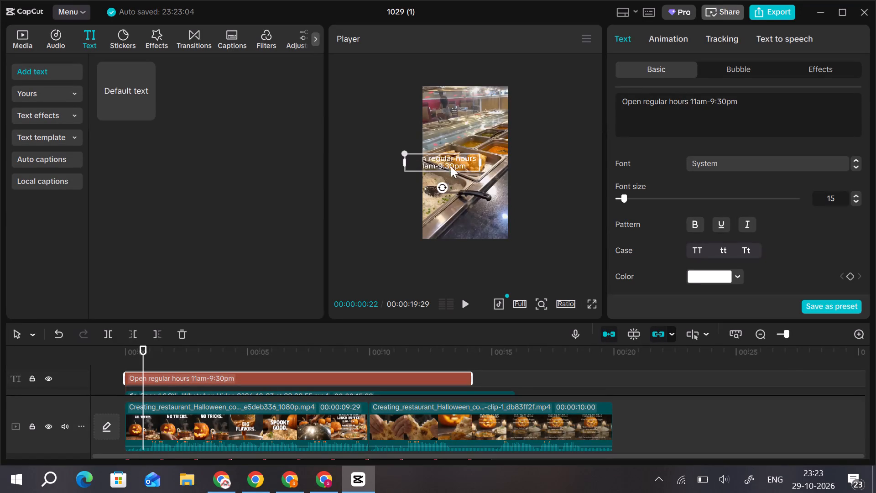
{"action": "left_click_drag", "start_coordinate": [449, 165], "coordinate": [473, 122]}
Trim the end of the opening-hours text clip back to about 5 seconds on the timeline.
{"action": "left_click_drag", "start_coordinate": [473, 380], "coordinate": [254, 388]}
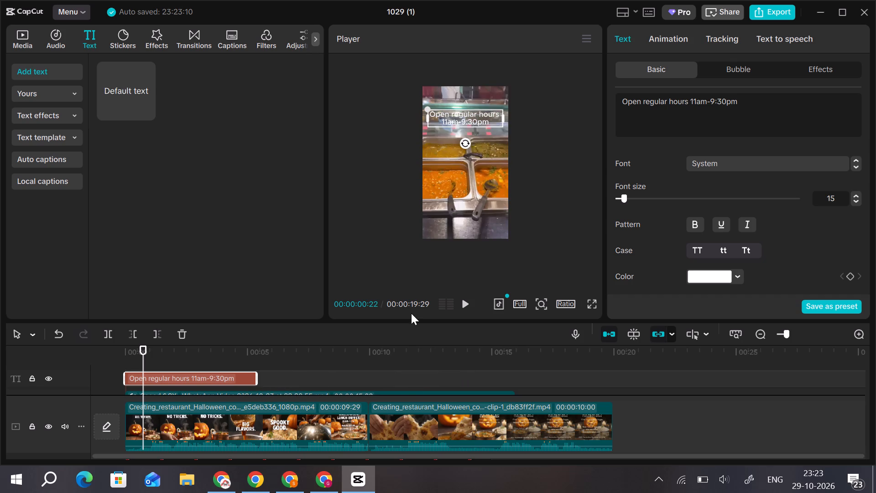
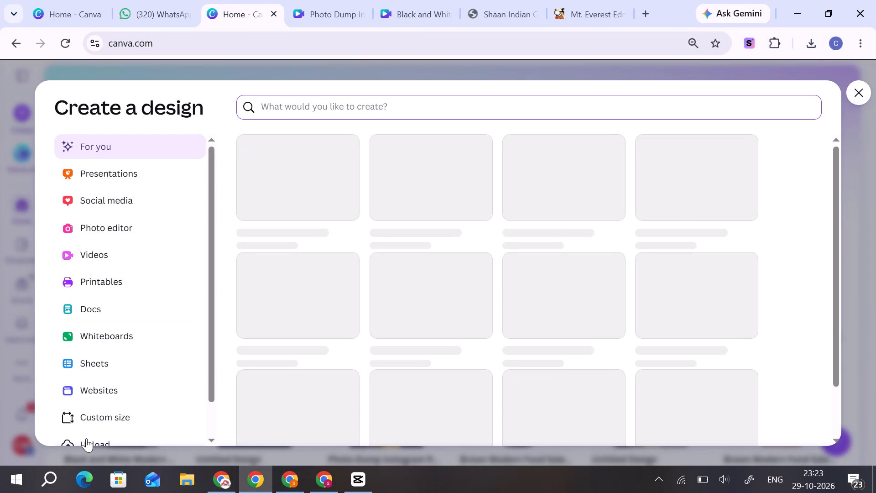
Display the social media formats among Canva's options for creating a design.
{"action": "scroll", "coordinate": [109, 442], "scroll_direction": "down", "scroll_amount": 1}
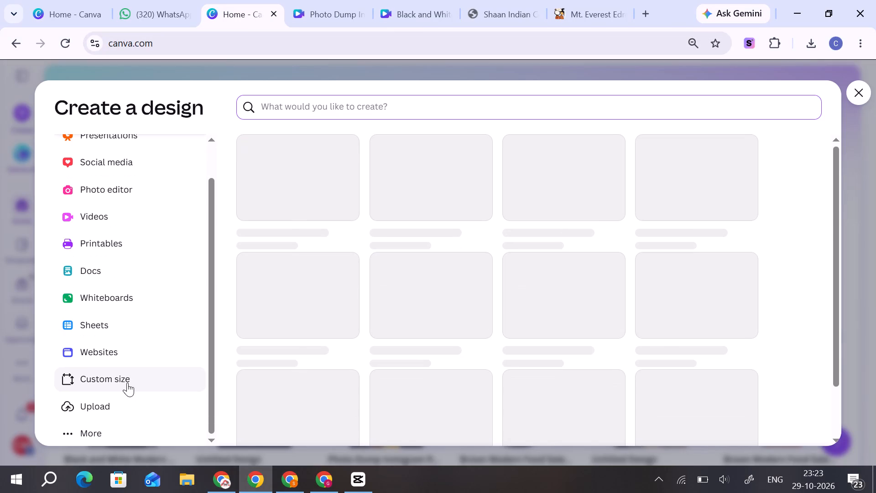
{"action": "left_click", "coordinate": [126, 160]}
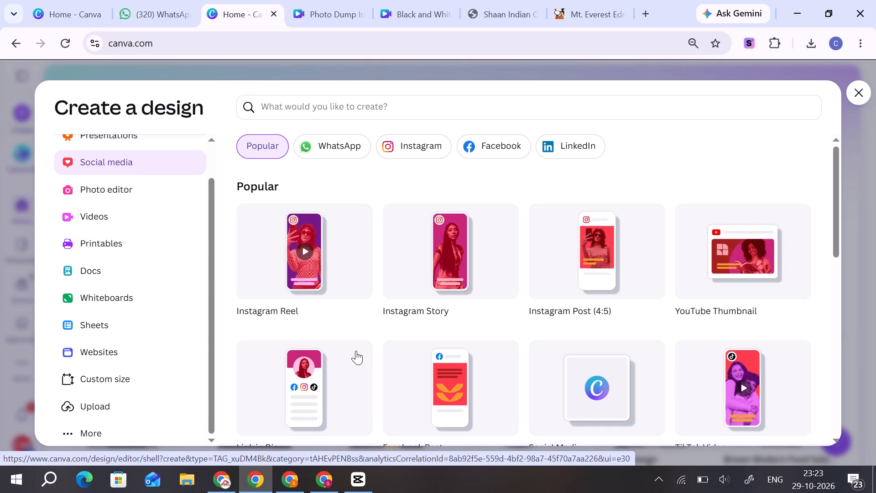
Switch to the Chrome window containing the Create Buffet Flyer chat and bring up its blank new tab.
{"action": "left_click", "coordinate": [290, 481]}
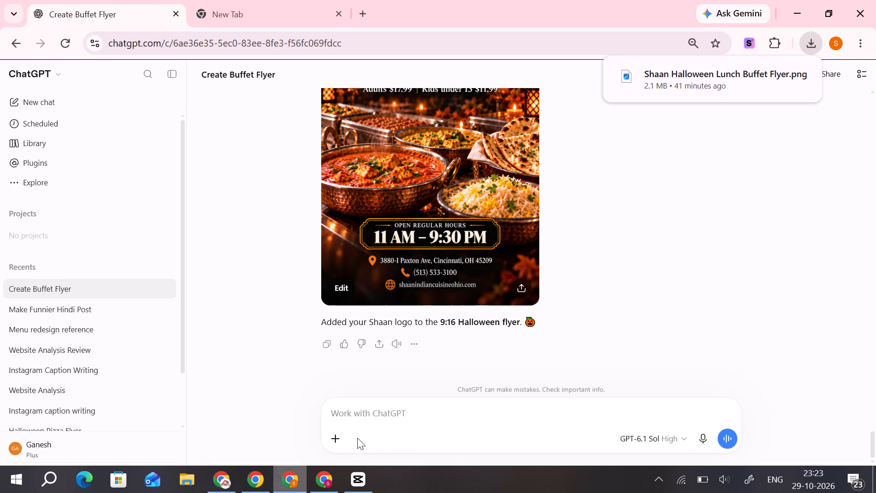
{"action": "left_click", "coordinate": [290, 3]}
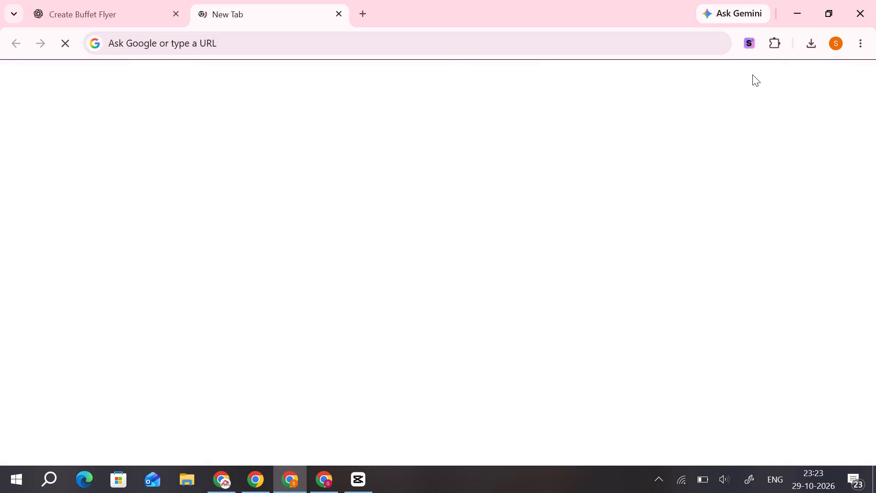
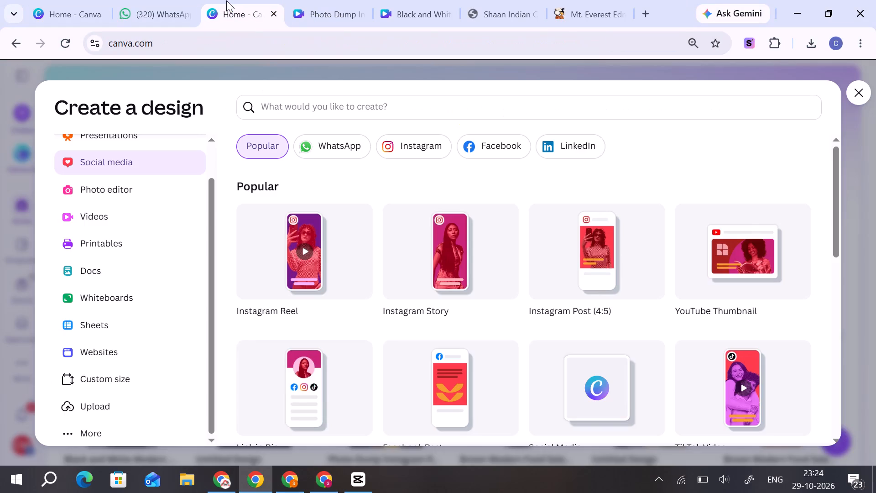
Create a new blank Instagram Reel design.
{"action": "left_click", "coordinate": [309, 270]}
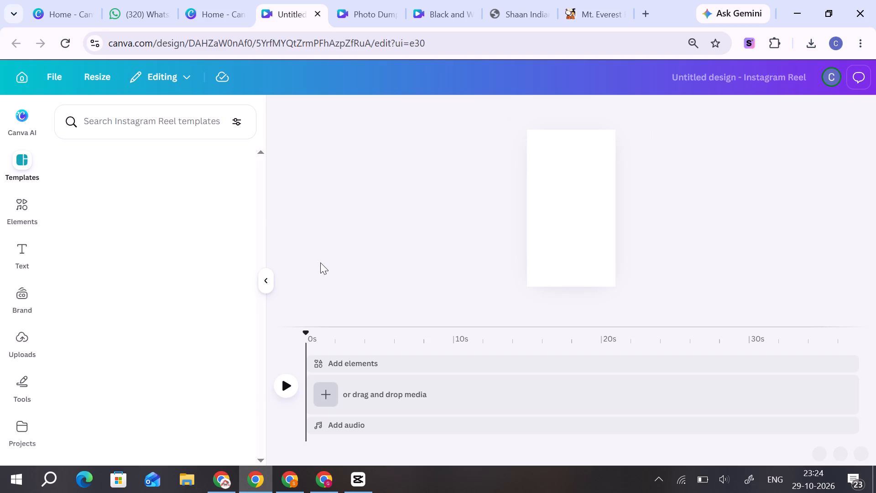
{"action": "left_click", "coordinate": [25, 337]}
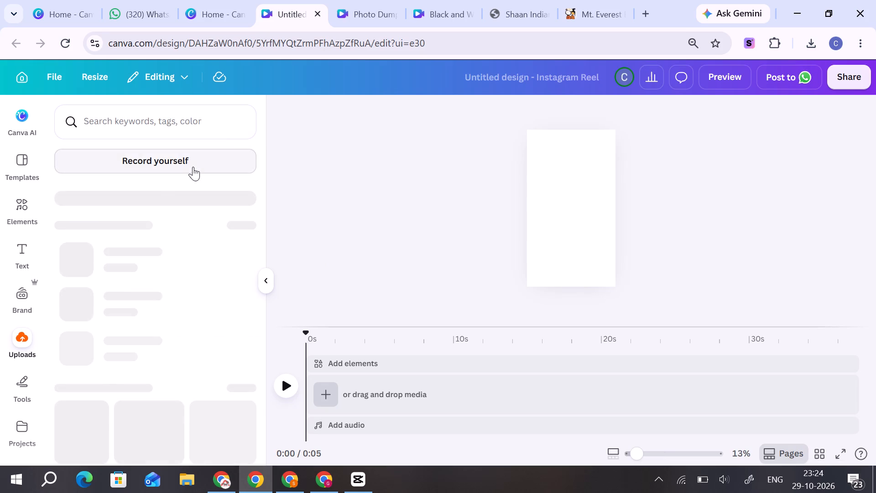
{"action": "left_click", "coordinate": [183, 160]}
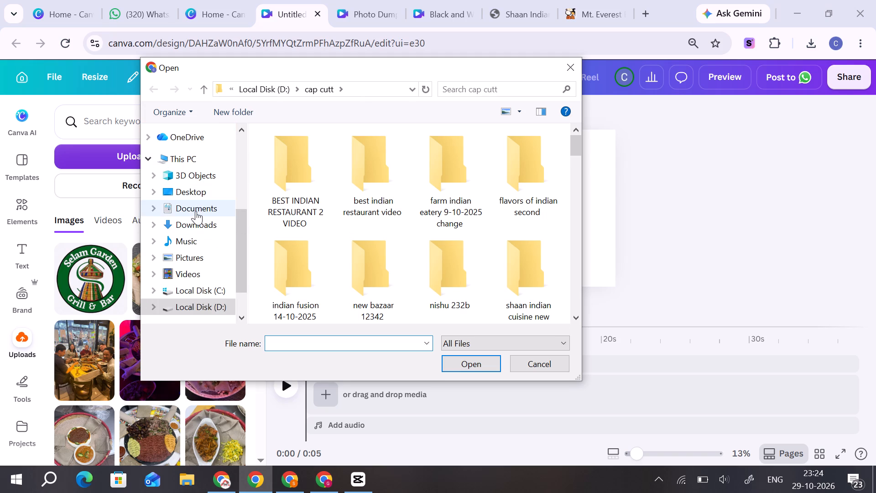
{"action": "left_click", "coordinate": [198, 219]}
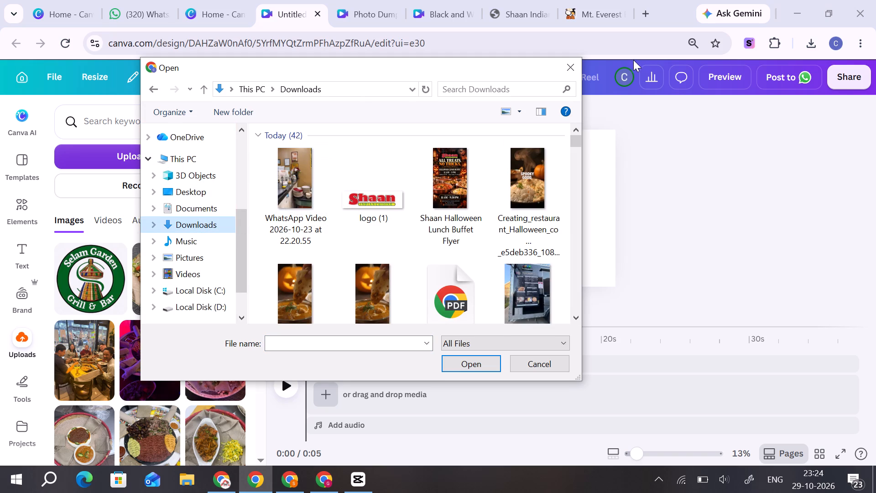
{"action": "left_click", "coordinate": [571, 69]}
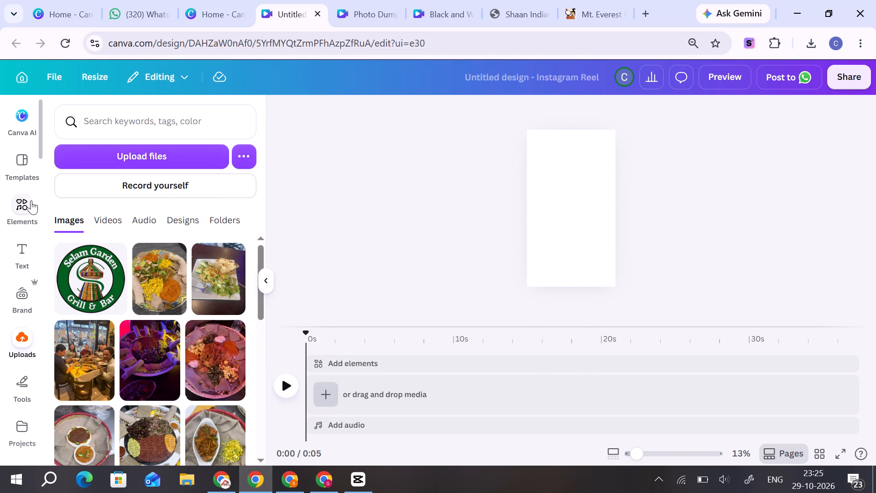
Search the design elements for "halloween".
{"action": "left_click", "coordinate": [31, 200]}
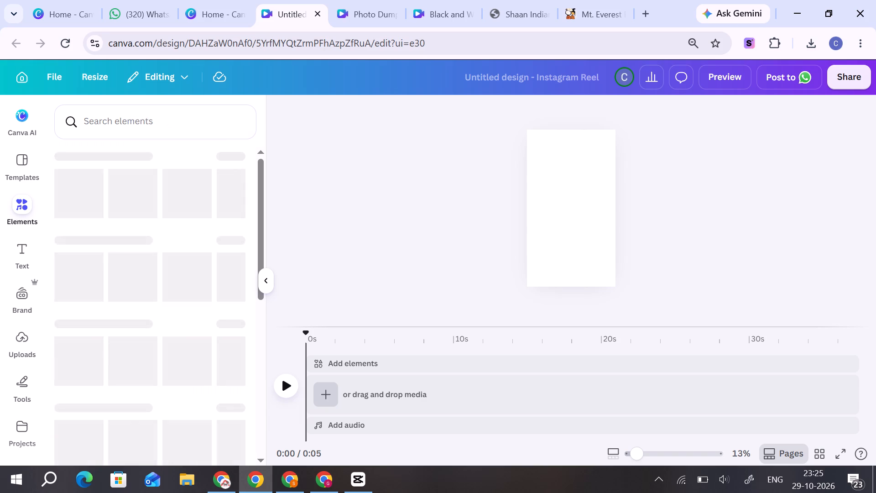
{"action": "left_click", "coordinate": [172, 122]}
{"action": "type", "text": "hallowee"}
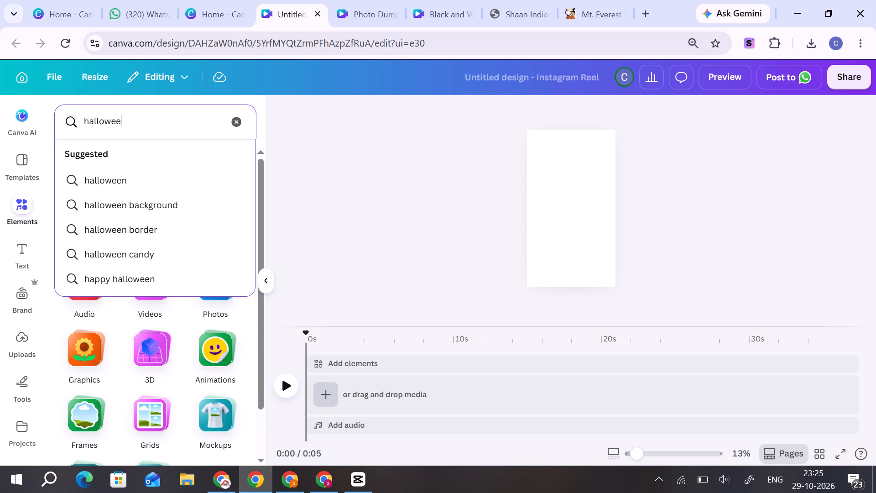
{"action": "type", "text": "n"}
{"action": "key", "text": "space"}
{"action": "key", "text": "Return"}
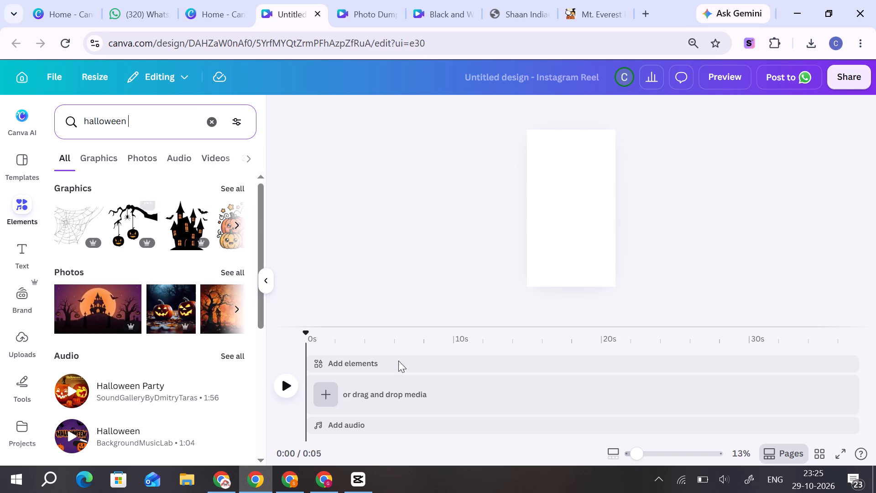
Upload the WhatsApp video dated 2026-10-23 at 22.20.55 from the Downloads folder.
{"action": "left_click", "coordinate": [24, 338]}
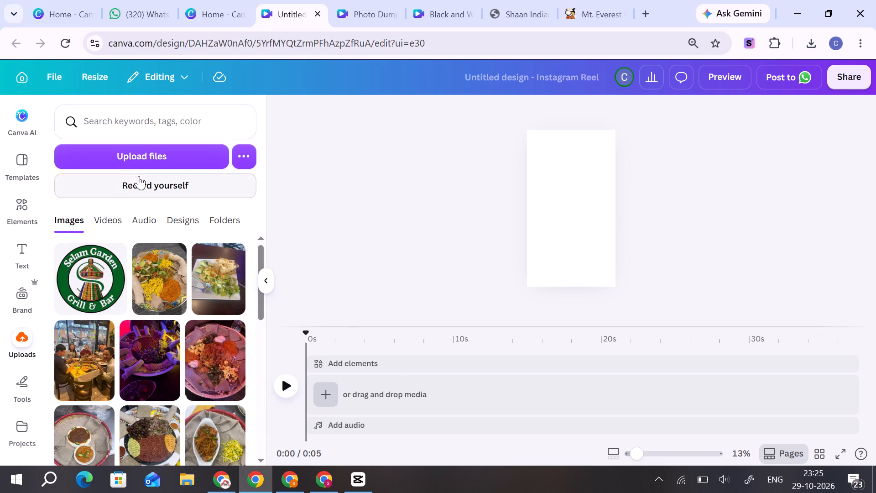
{"action": "left_click", "coordinate": [146, 159]}
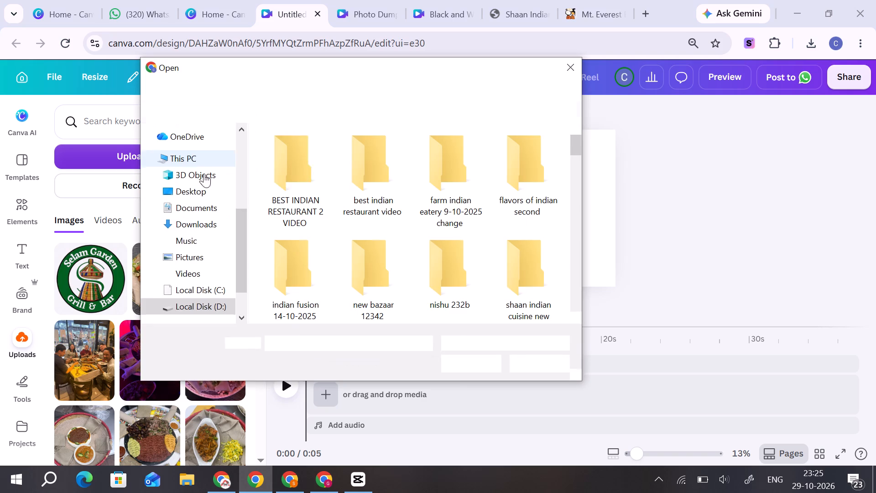
{"action": "left_click", "coordinate": [182, 210]}
{"action": "left_click", "coordinate": [182, 225]}
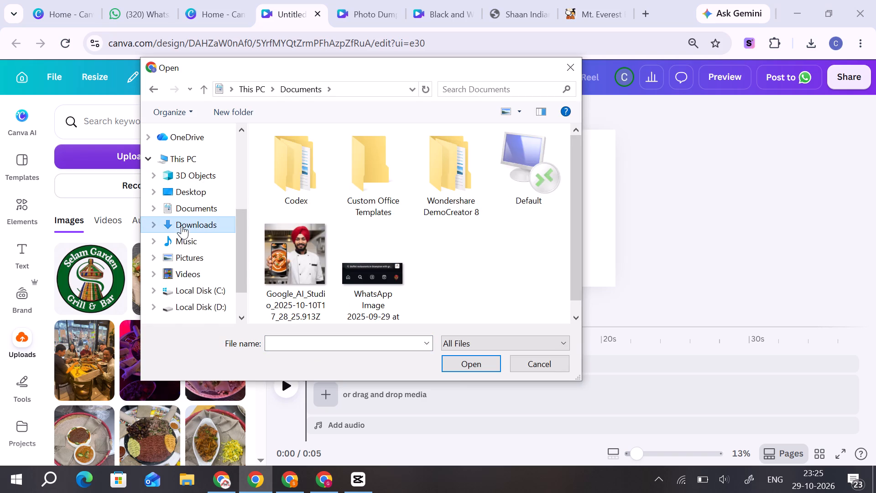
{"action": "left_click", "coordinate": [295, 202]}
{"action": "left_click", "coordinate": [479, 362]}
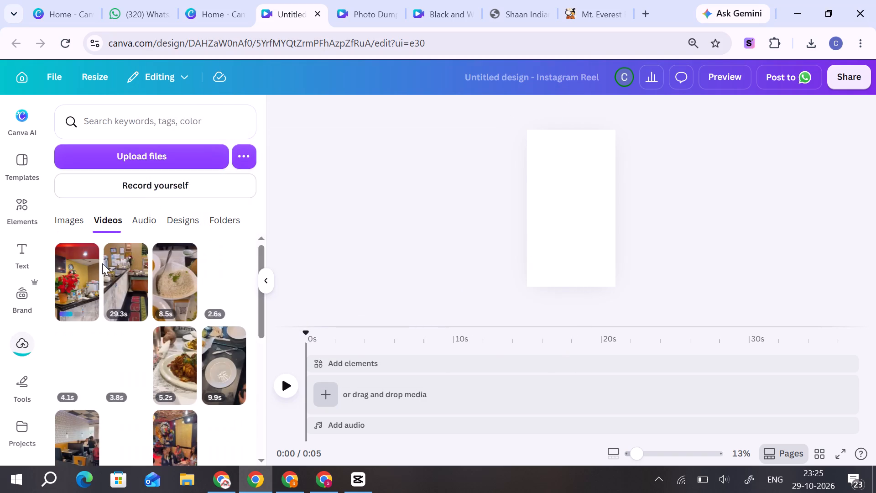
Place the newly uploaded restaurant counter video at the start of the empty reel timeline.
{"action": "left_click_drag", "start_coordinate": [79, 272], "coordinate": [345, 378]}
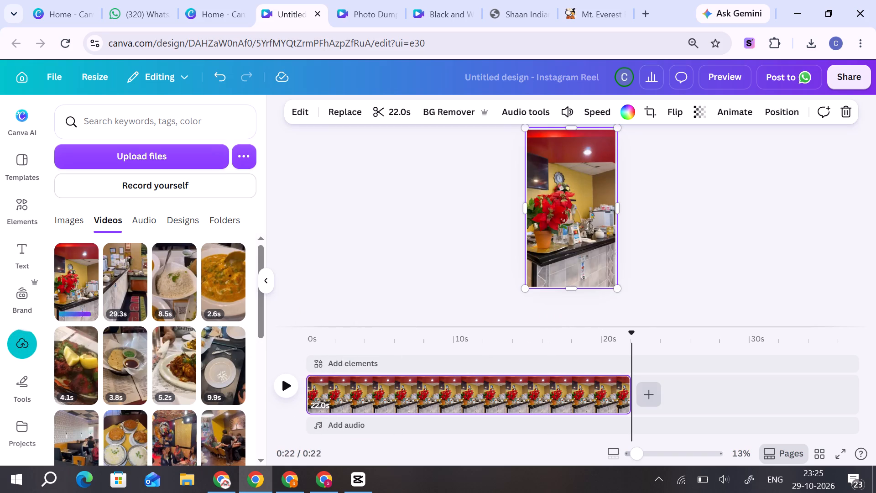
Scrub the playhead back to about 2.3 s in the restaurant counter clip.
{"action": "left_click_drag", "start_coordinate": [632, 342], "coordinate": [329, 376]}
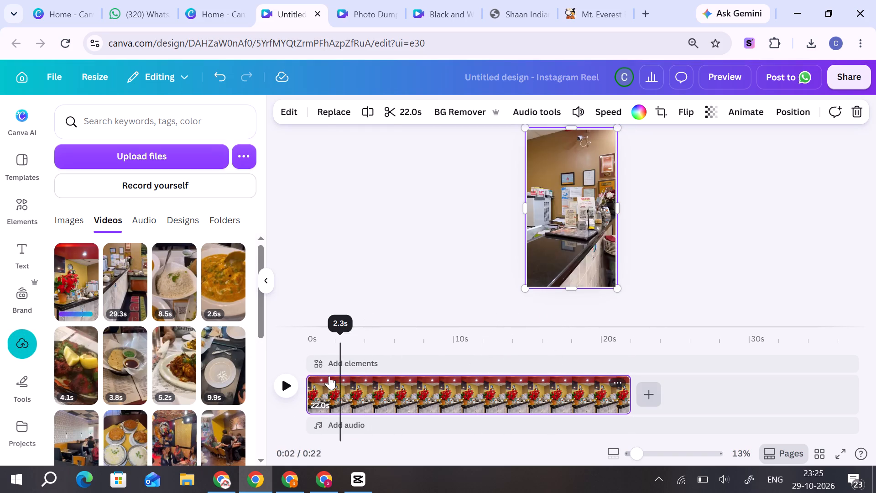
Trim the start of the 22-second restaurant clip so it opens on the stacked plates by the buffet and lasts 15.8 s.
{"action": "left_click_drag", "start_coordinate": [329, 376], "coordinate": [383, 380]}
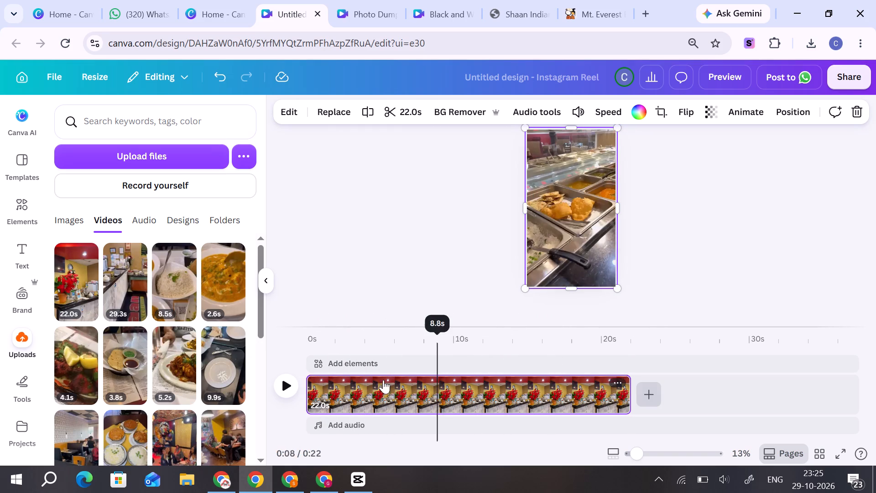
{"action": "left_click_drag", "start_coordinate": [383, 380], "coordinate": [397, 383]}
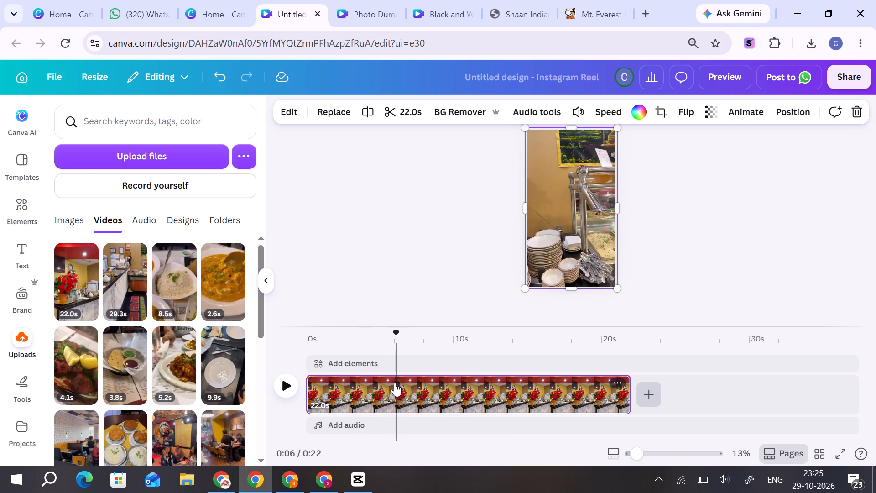
{"action": "left_click_drag", "start_coordinate": [312, 393], "coordinate": [396, 393]}
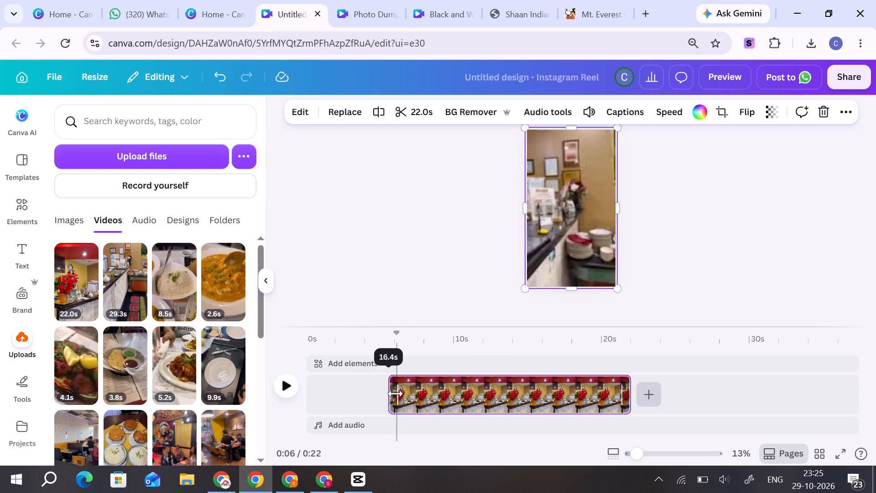
{"action": "left_click_drag", "start_coordinate": [396, 393], "coordinate": [401, 393]}
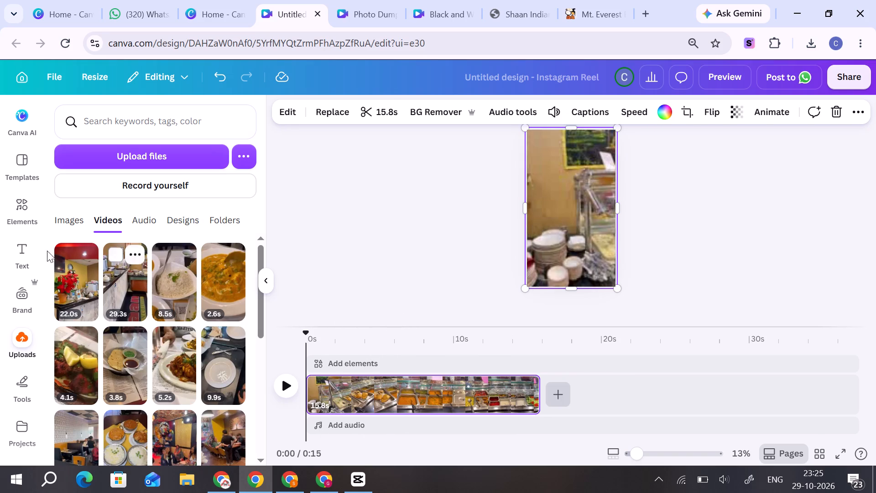
Add the Halloween branch graphic with hanging pumpkins and fit it into the top-right corner of the video frame.
{"action": "left_click", "coordinate": [26, 201]}
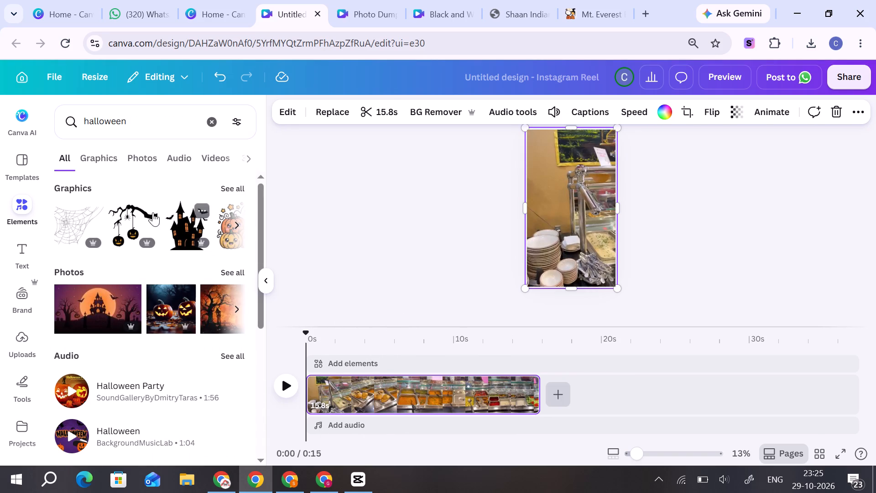
{"action": "left_click_drag", "start_coordinate": [133, 223], "coordinate": [579, 152]}
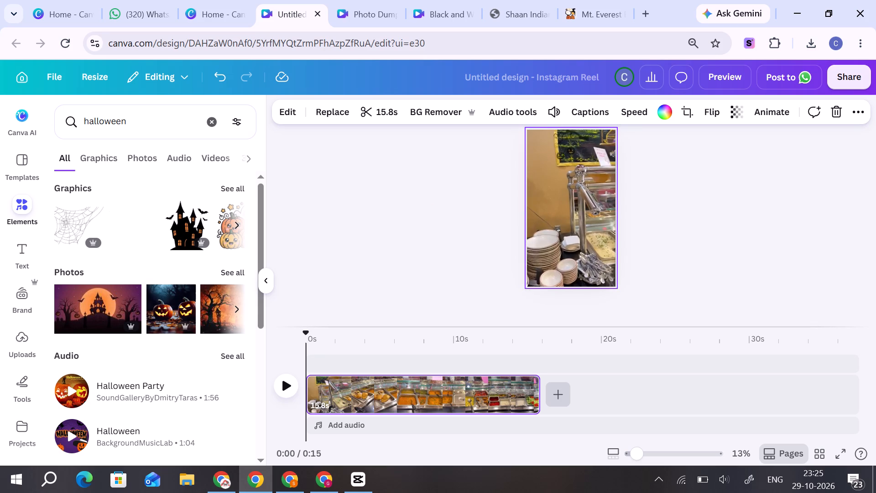
{"action": "left_click_drag", "start_coordinate": [579, 152], "coordinate": [606, 156]}
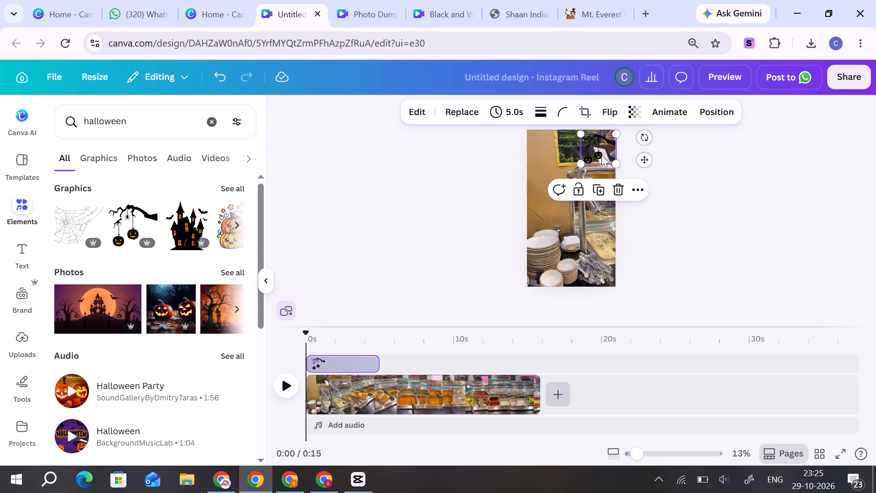
{"action": "left_click_drag", "start_coordinate": [599, 147], "coordinate": [597, 143]}
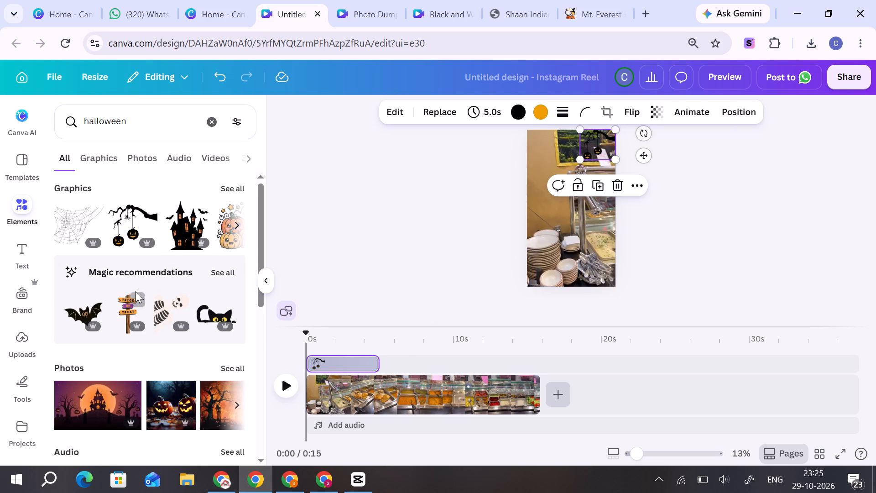
Add the recommended black bat graphic, shrink it to about 216 × 136, and place it mid-height against the frame's left edge.
{"action": "left_click", "coordinate": [78, 314]}
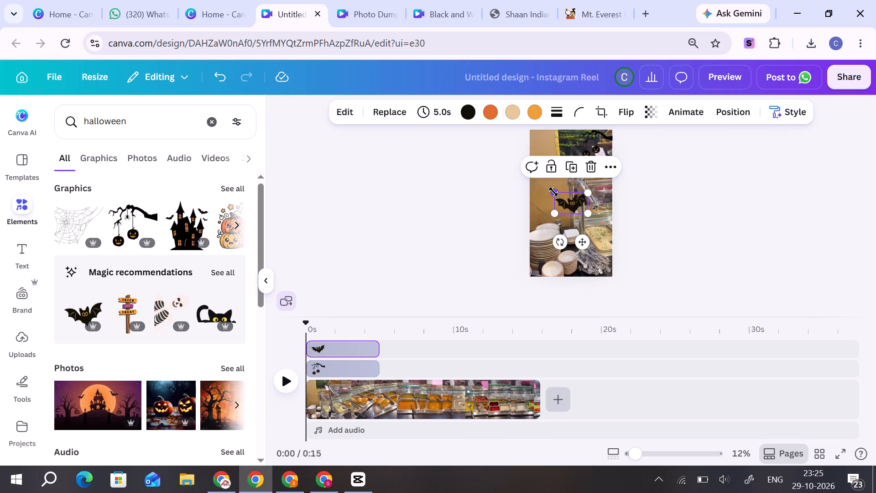
{"action": "left_click_drag", "start_coordinate": [553, 192], "coordinate": [573, 199]}
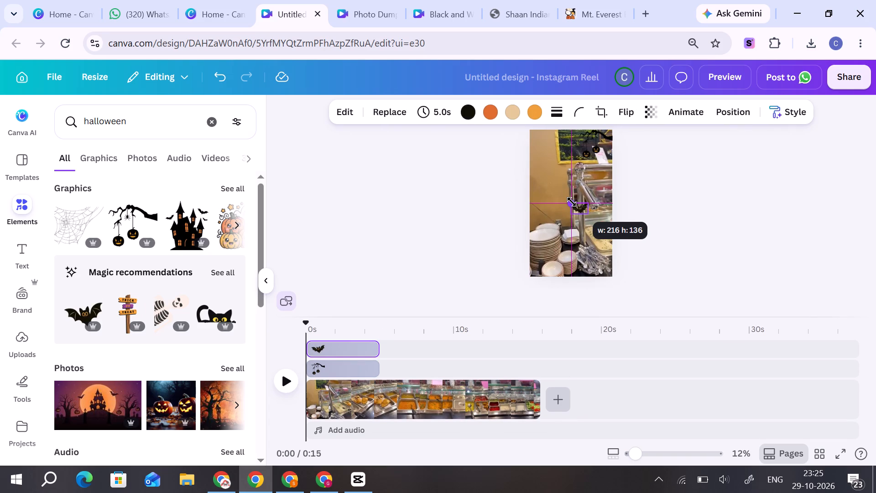
{"action": "left_click_drag", "start_coordinate": [589, 239], "coordinate": [540, 276]}
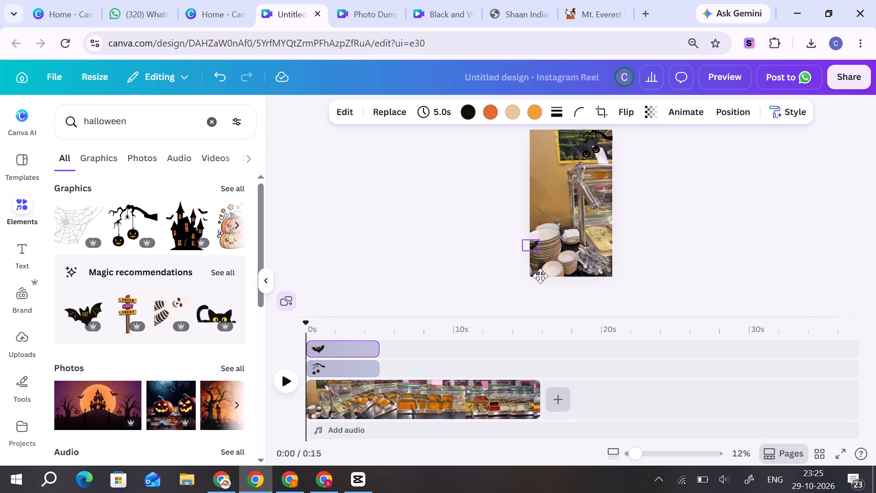
{"action": "left_click_drag", "start_coordinate": [540, 276], "coordinate": [551, 237]}
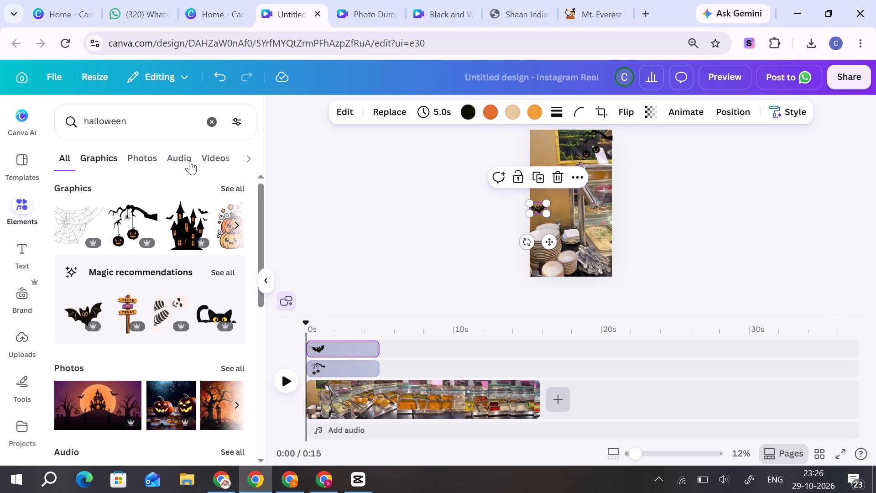
Look through the Halloween video, 3D and audio elements for further decorations.
{"action": "left_click", "coordinate": [214, 160]}
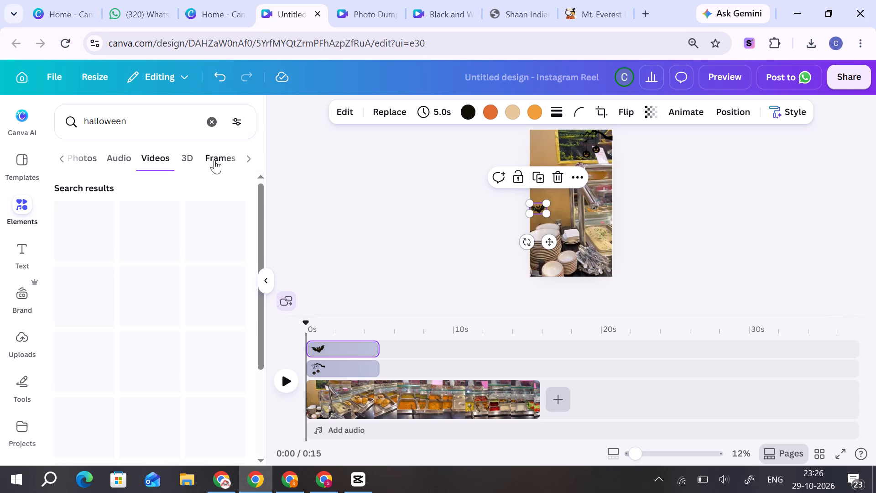
{"action": "left_click", "coordinate": [185, 156]}
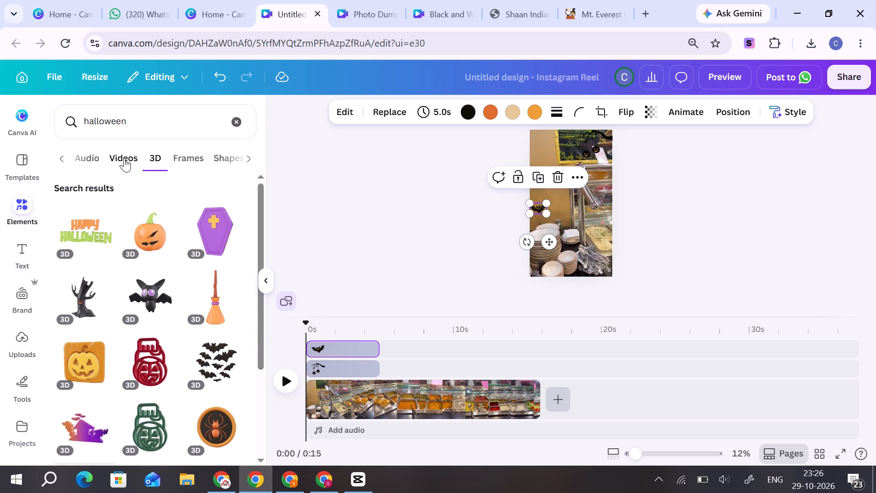
{"action": "left_click", "coordinate": [124, 158]}
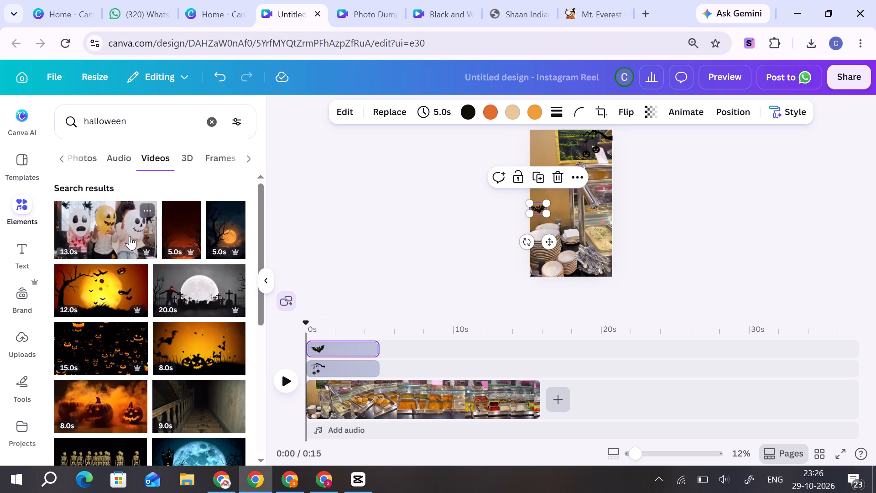
{"action": "scroll", "coordinate": [214, 344], "scroll_direction": "down", "scroll_amount": 1}
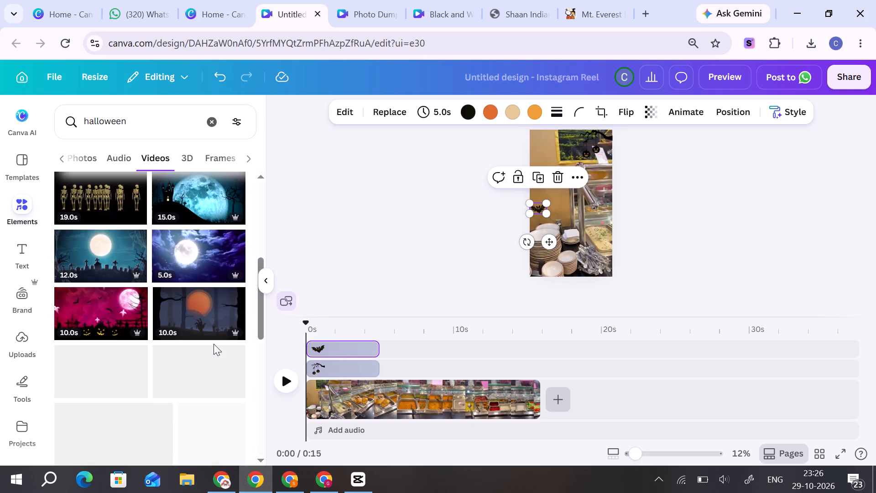
{"action": "scroll", "coordinate": [209, 339], "scroll_direction": "down", "scroll_amount": 2}
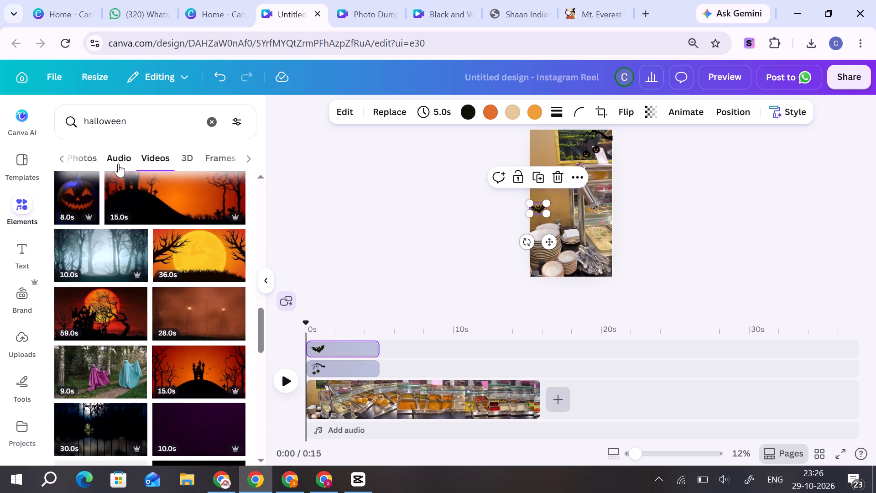
{"action": "left_click", "coordinate": [185, 155]}
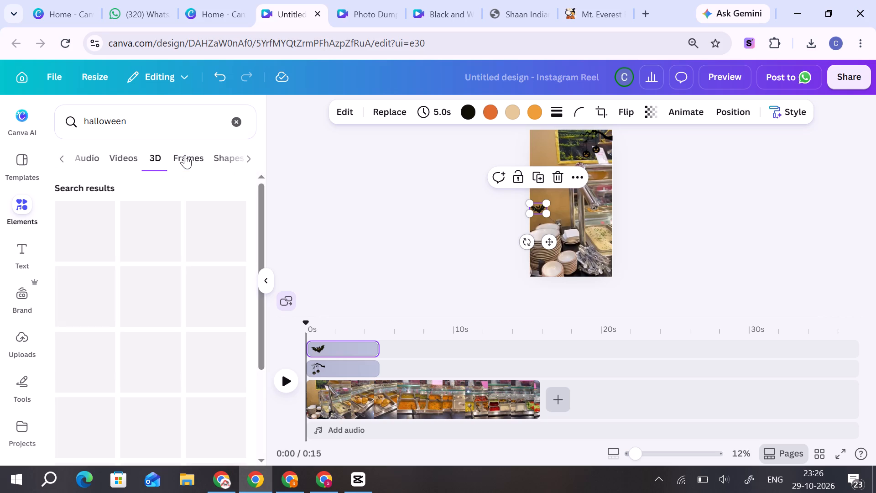
{"action": "scroll", "coordinate": [183, 294], "scroll_direction": "down", "scroll_amount": 2}
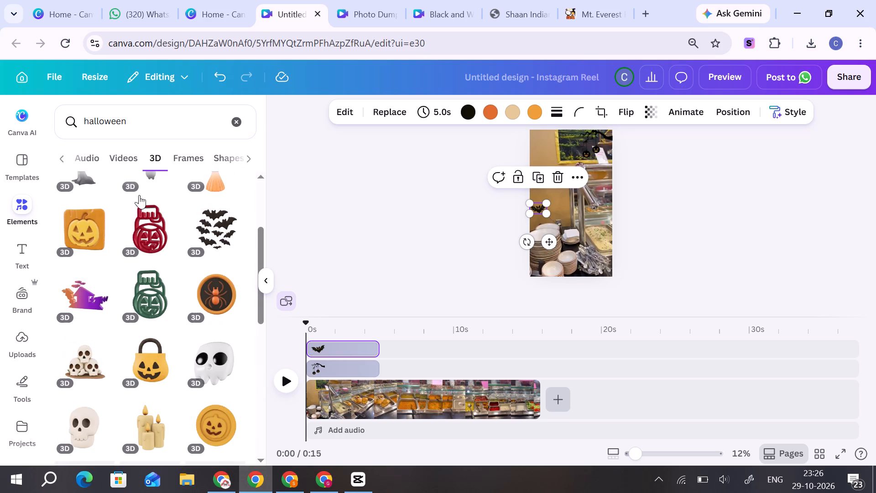
{"action": "left_click", "coordinate": [91, 162]}
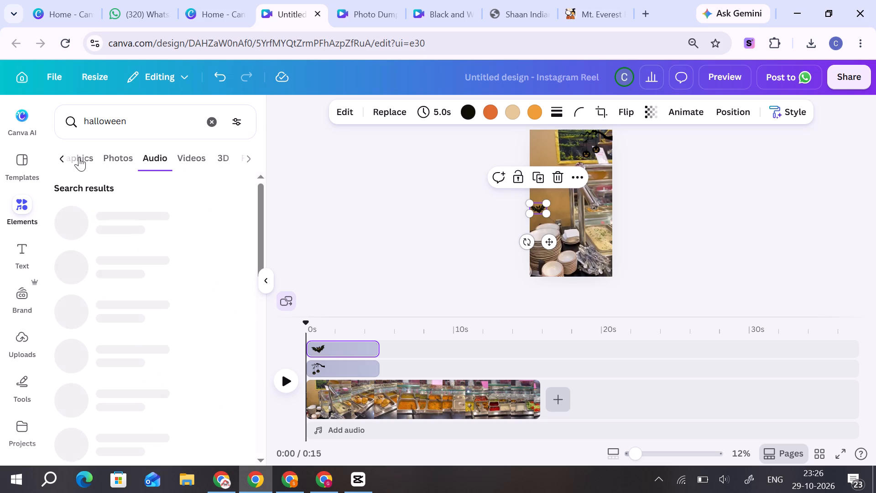
Add the white ghost graphic, shrink it to about 161 × 174, and place it at the frame's right edge opposite the bat.
{"action": "left_click", "coordinate": [79, 157]}
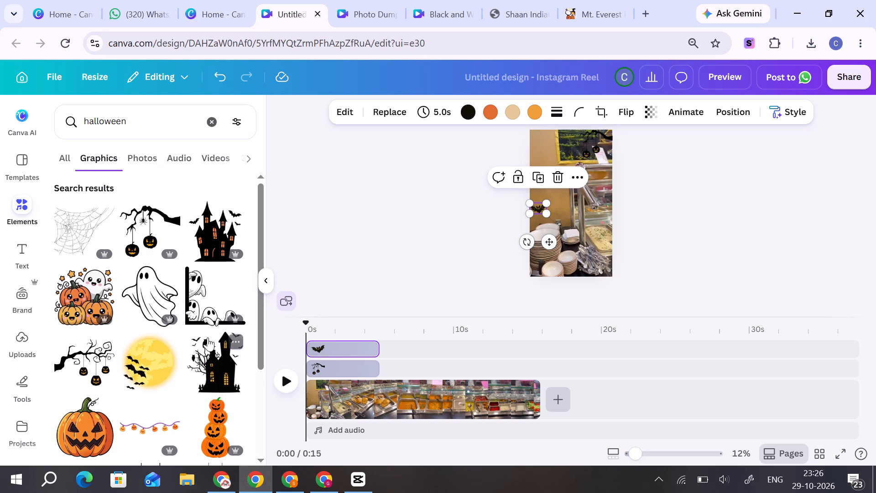
{"action": "left_click", "coordinate": [150, 305]}
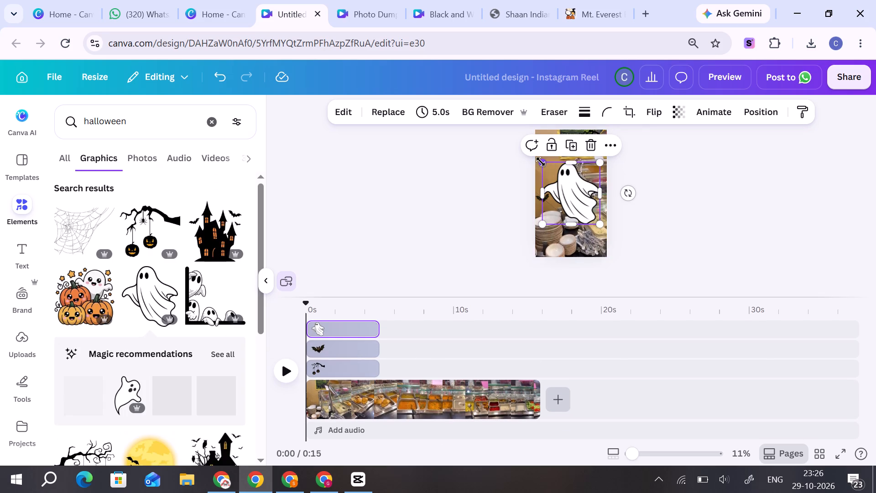
{"action": "left_click_drag", "start_coordinate": [541, 162], "coordinate": [584, 211]}
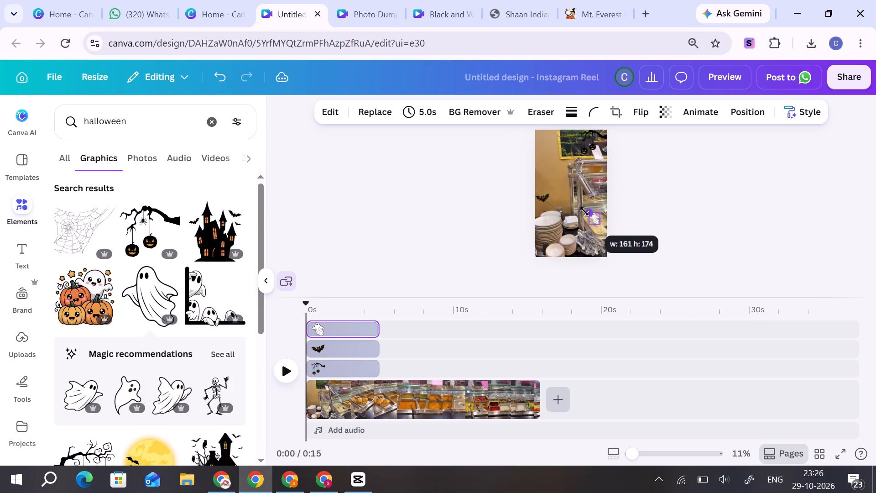
{"action": "left_click_drag", "start_coordinate": [584, 211], "coordinate": [584, 210]}
{"action": "left_click_drag", "start_coordinate": [604, 251], "coordinate": [604, 245]}
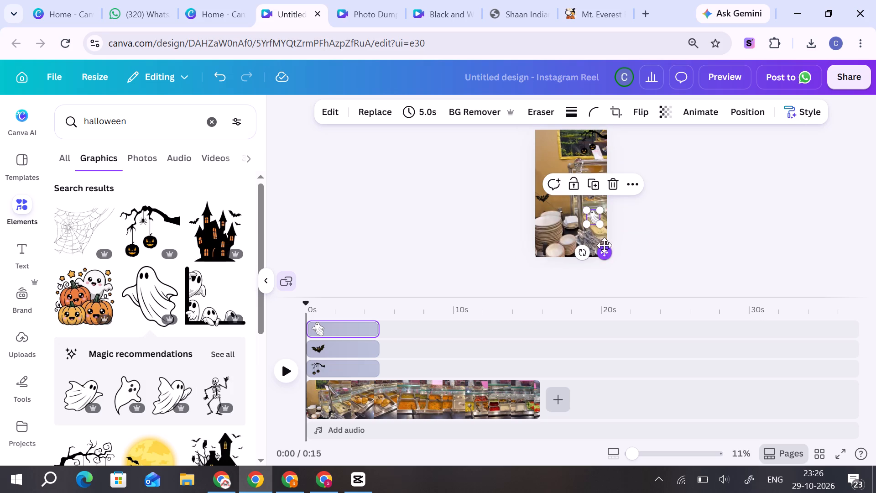
{"action": "left_click_drag", "start_coordinate": [604, 245], "coordinate": [610, 239]}
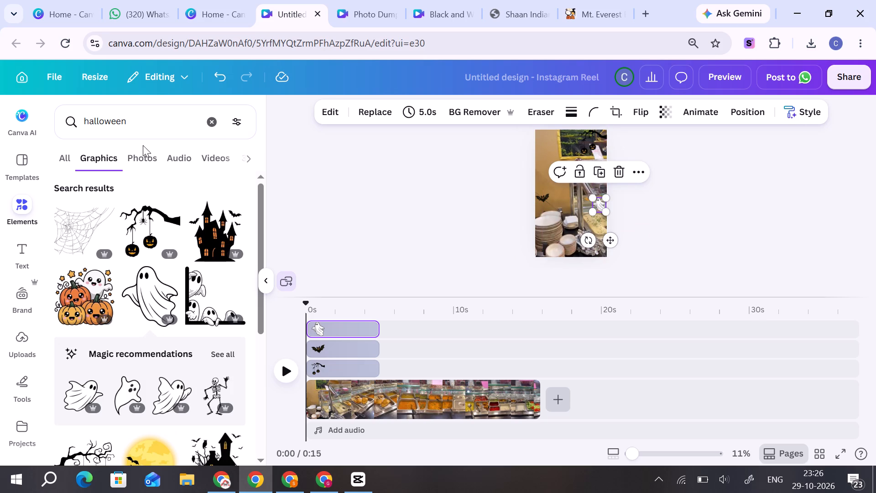
Search the graphics for "halloween text" and add the jagged orange-and-black HALLOWEEN lettering to the reel.
{"action": "left_click", "coordinate": [62, 158]}
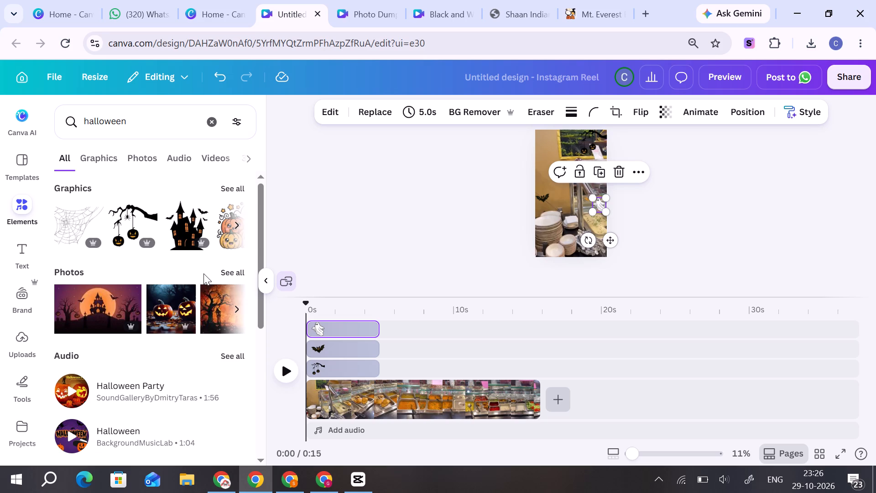
{"action": "left_click", "coordinate": [225, 191]}
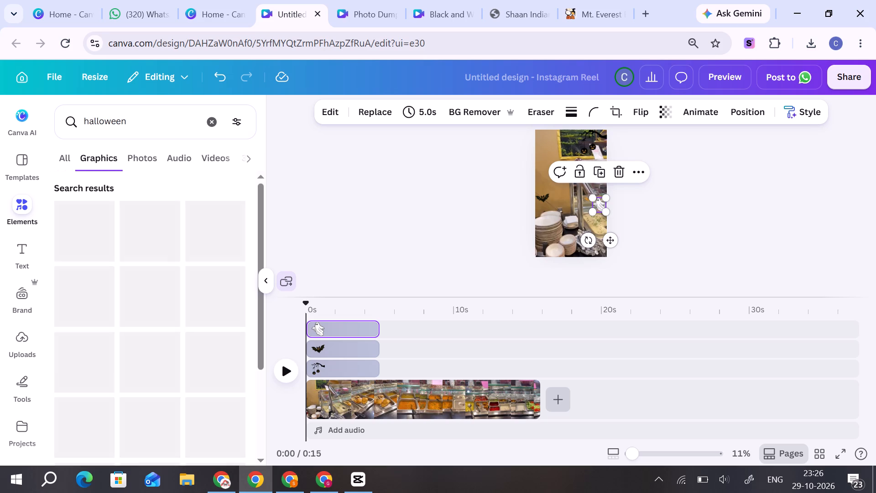
{"action": "left_click", "coordinate": [134, 122]}
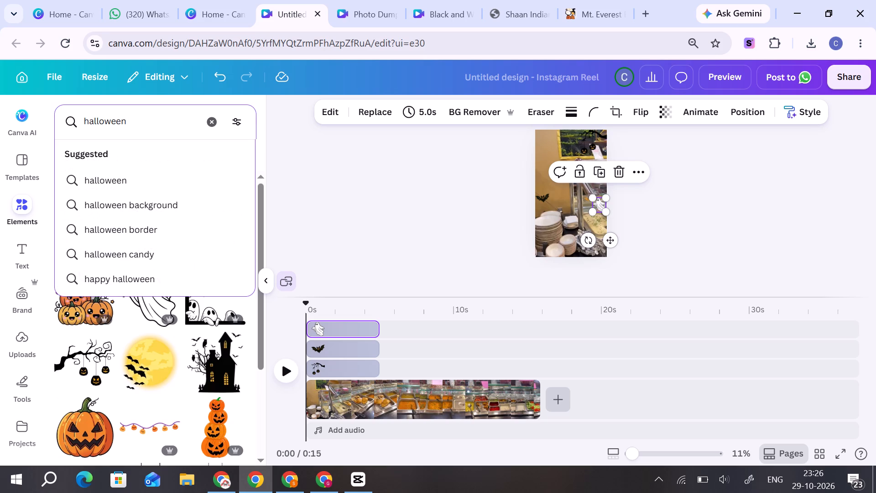
{"action": "key", "text": "space"}
{"action": "type", "text": "text"}
{"action": "key", "text": "Return"}
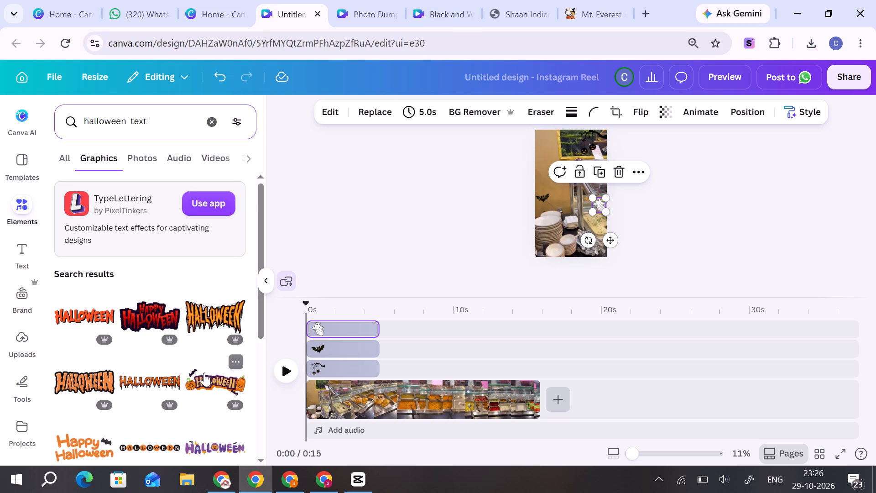
{"action": "left_click", "coordinate": [201, 320]}
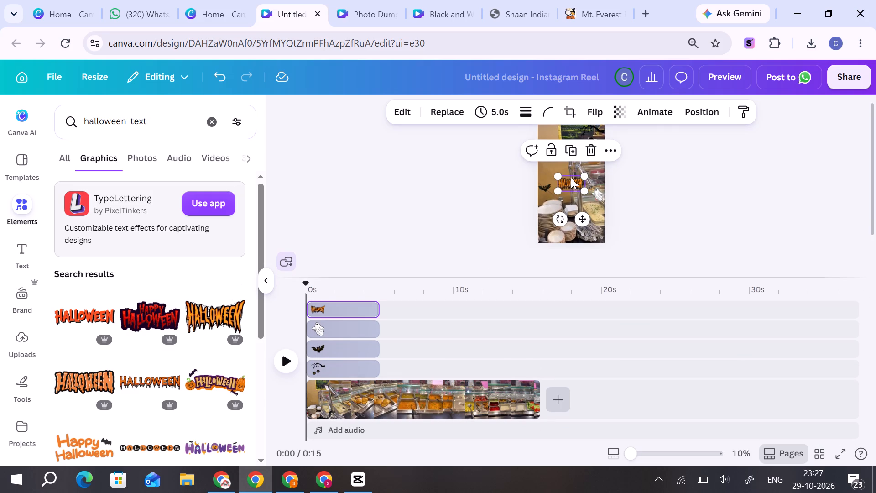
Move the HALLOWEEN lettering up near the top of the frame and enlarge it to about 544 × 302.
{"action": "left_click_drag", "start_coordinate": [569, 182], "coordinate": [564, 152]}
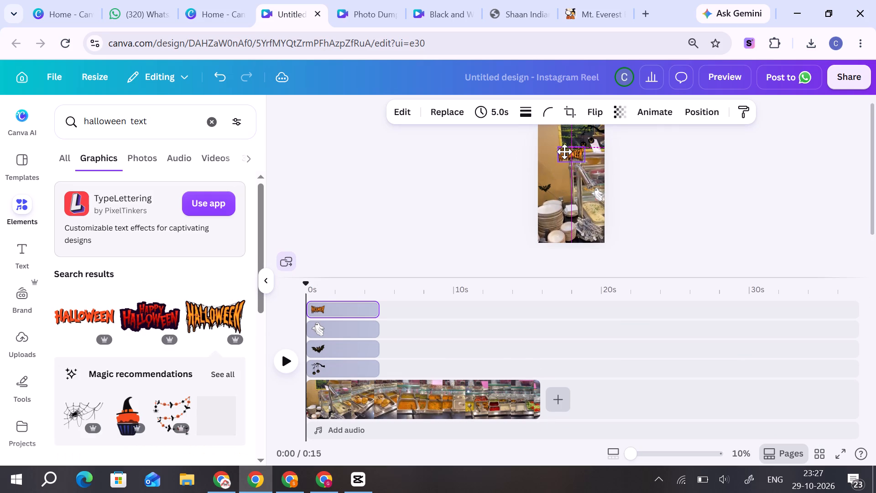
{"action": "left_click_drag", "start_coordinate": [564, 152], "coordinate": [563, 144]}
{"action": "left_click_drag", "start_coordinate": [576, 151], "coordinate": [584, 153]}
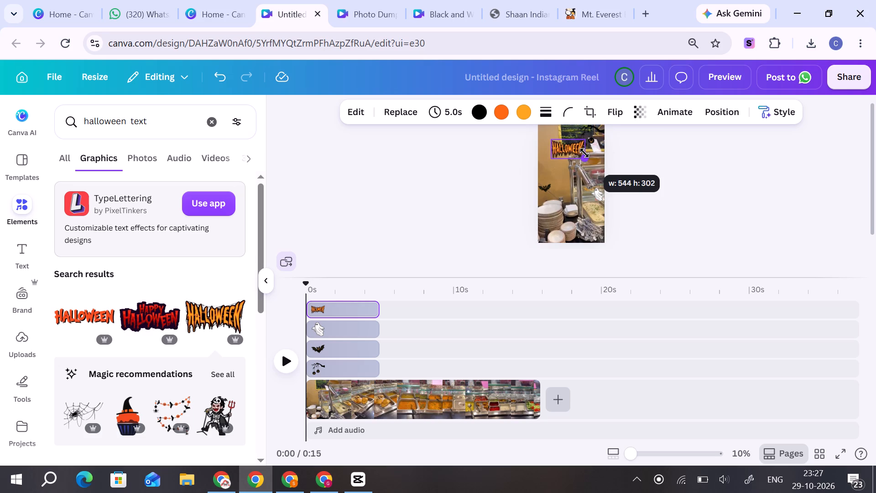
{"action": "left_click_drag", "start_coordinate": [584, 153], "coordinate": [585, 153]}
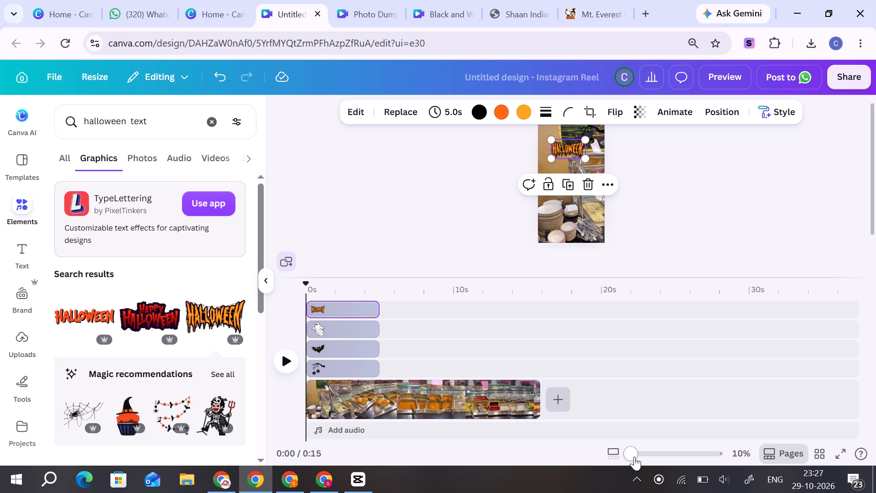
Shrink the hanging-pumpkin branch graphic and tuck it into the top-right corner of the reel frame.
{"action": "left_click_drag", "start_coordinate": [634, 456], "coordinate": [667, 457]}
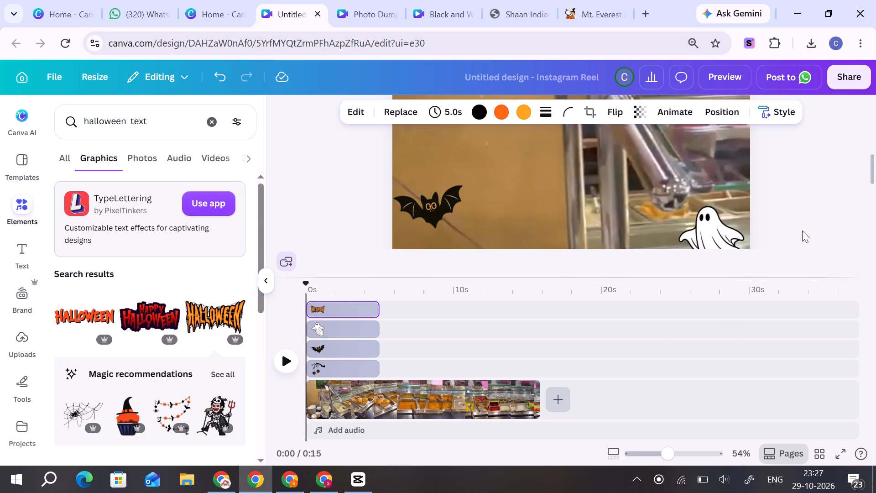
{"action": "scroll", "coordinate": [802, 231], "scroll_direction": "up", "scroll_amount": 2}
{"action": "scroll", "coordinate": [754, 189], "scroll_direction": "up", "scroll_amount": 1}
{"action": "left_click", "coordinate": [694, 178]}
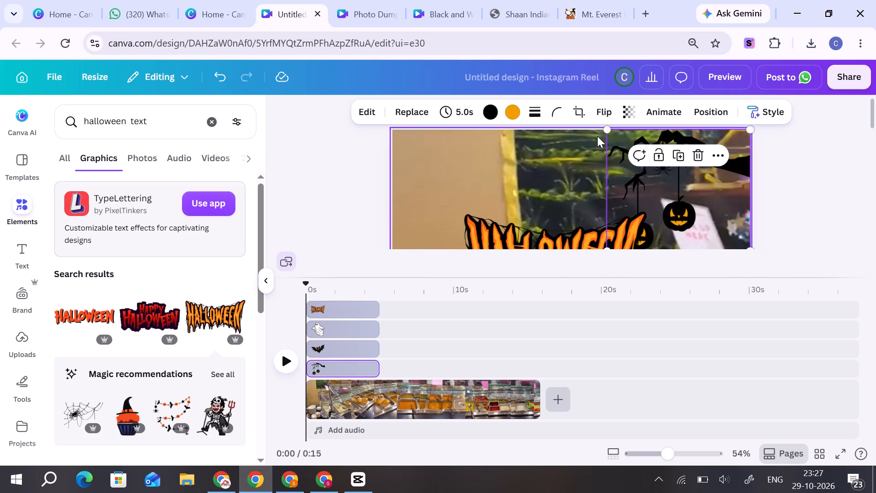
{"action": "left_click_drag", "start_coordinate": [604, 129], "coordinate": [673, 176]}
{"action": "left_click_drag", "start_coordinate": [735, 217], "coordinate": [736, 166]}
Shrink the HALLOWEEN lettering slightly and centre it horizontally near the top of the frame, leaving space above it.
{"action": "left_click_drag", "start_coordinate": [581, 220], "coordinate": [587, 180]}
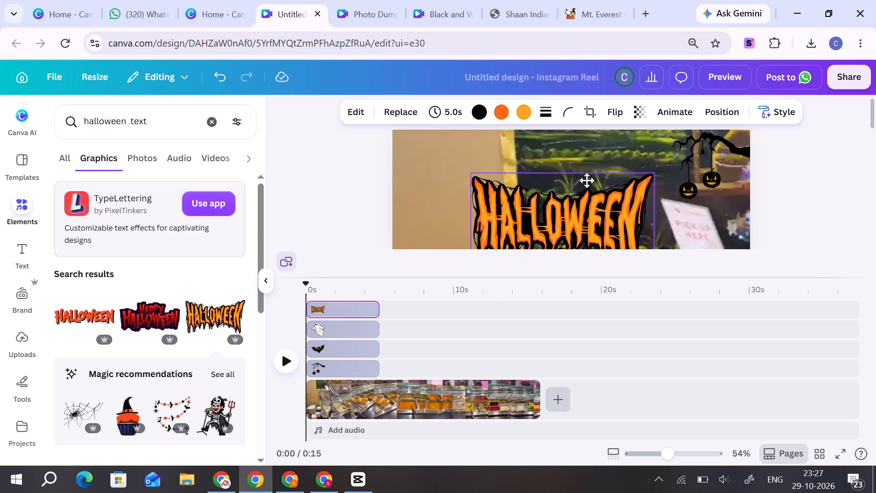
{"action": "left_click_drag", "start_coordinate": [587, 180], "coordinate": [588, 186]}
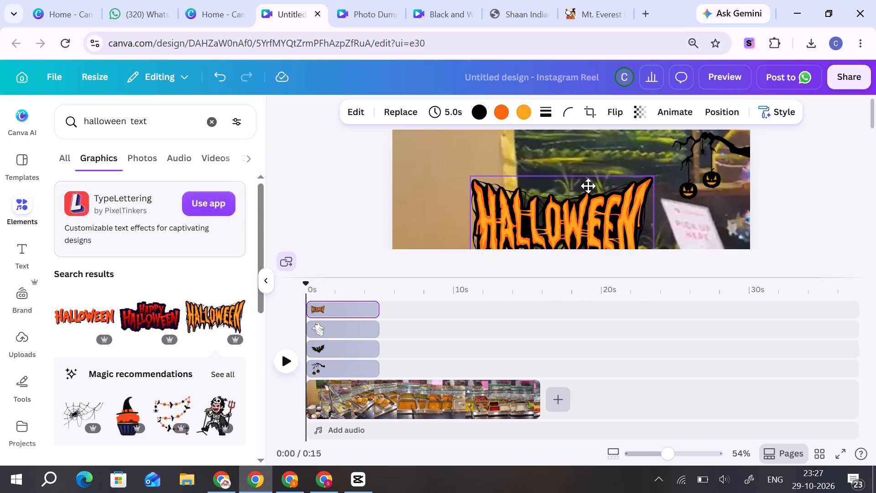
{"action": "left_click_drag", "start_coordinate": [588, 186], "coordinate": [592, 191]}
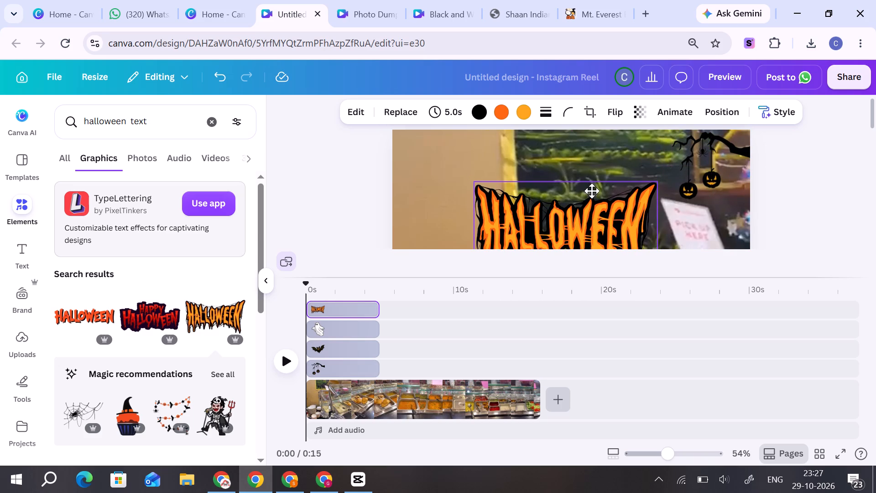
{"action": "left_click_drag", "start_coordinate": [592, 191], "coordinate": [594, 191]}
{"action": "scroll", "coordinate": [875, 168], "scroll_direction": "down", "scroll_amount": 1}
{"action": "scroll", "coordinate": [846, 175], "scroll_direction": "up", "scroll_amount": 1}
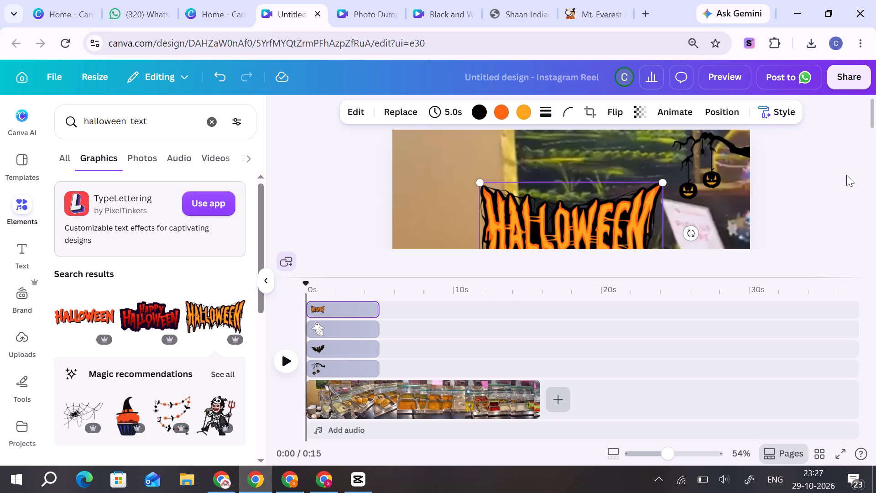
{"action": "left_click_drag", "start_coordinate": [873, 115], "coordinate": [867, 119]}
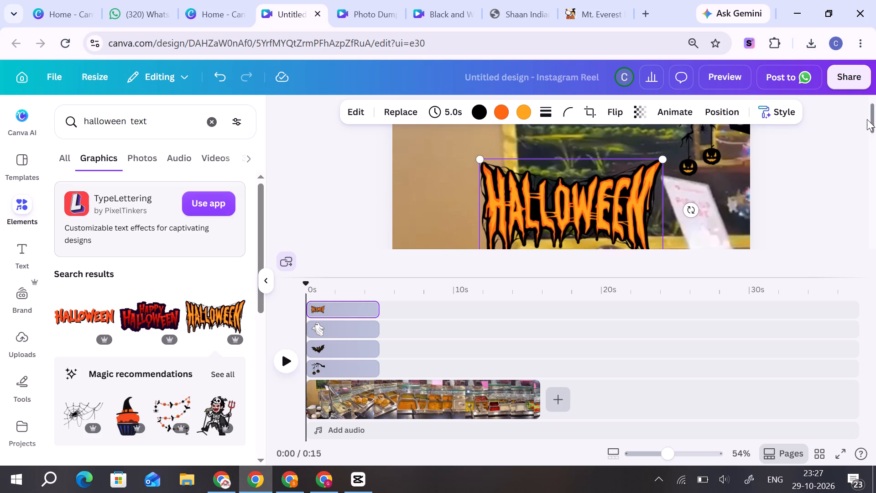
{"action": "left_click_drag", "start_coordinate": [867, 119], "coordinate": [861, 102]}
{"action": "left_click_drag", "start_coordinate": [664, 182], "coordinate": [661, 185]}
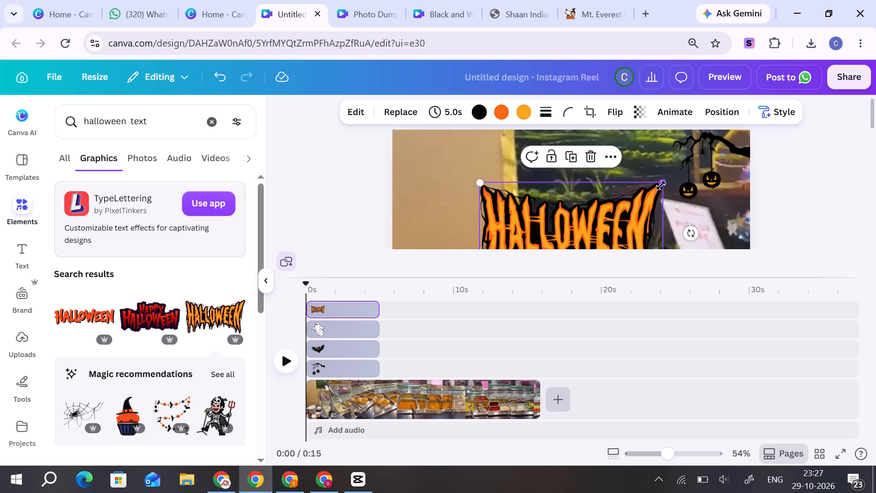
{"action": "left_click_drag", "start_coordinate": [661, 185], "coordinate": [640, 211]}
{"action": "left_click_drag", "start_coordinate": [577, 220], "coordinate": [590, 212]}
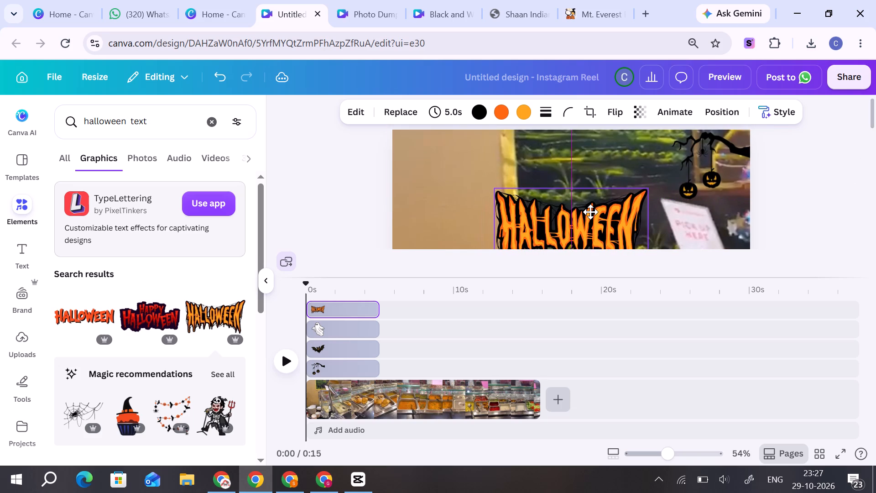
{"action": "left_click_drag", "start_coordinate": [590, 212], "coordinate": [590, 215]}
Bring the Shaan Indian Cuisine logo from the restaurant's website into the Canva reel project as an upload.
{"action": "left_click", "coordinate": [523, 0]}
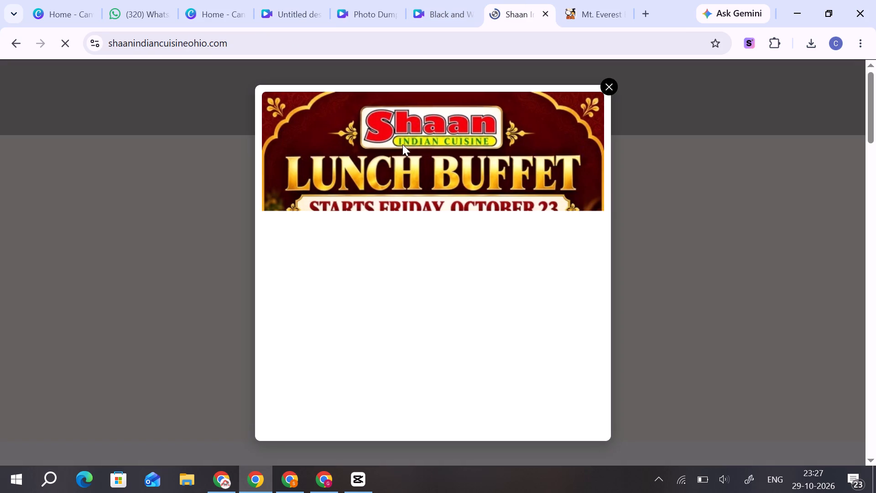
{"action": "left_click", "coordinate": [608, 91]}
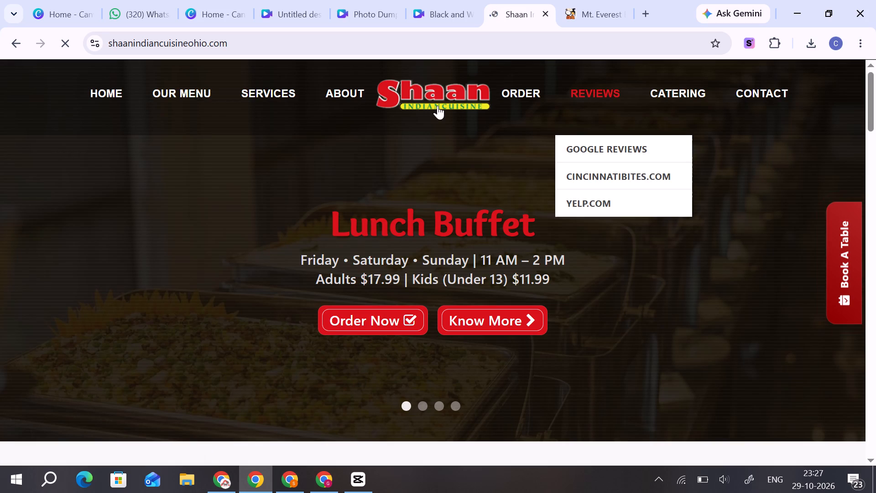
{"action": "left_click_drag", "start_coordinate": [438, 103], "coordinate": [296, 13]}
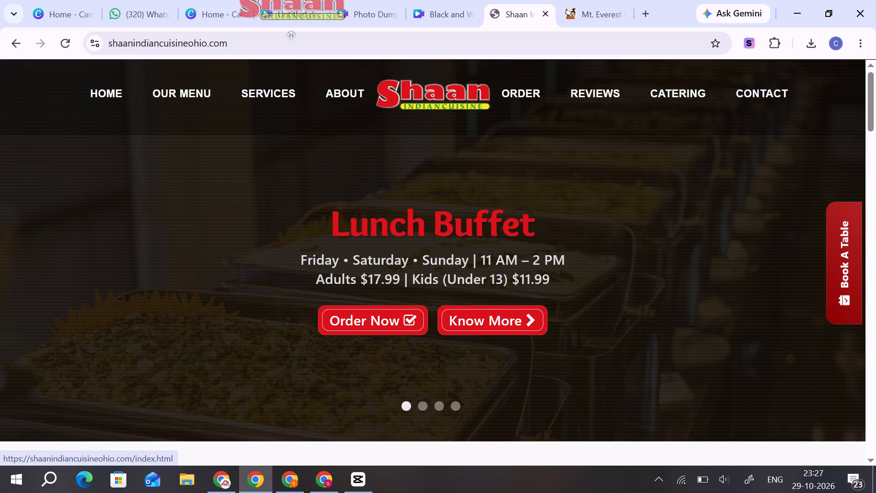
{"action": "left_click_drag", "start_coordinate": [296, 13], "coordinate": [175, 308]}
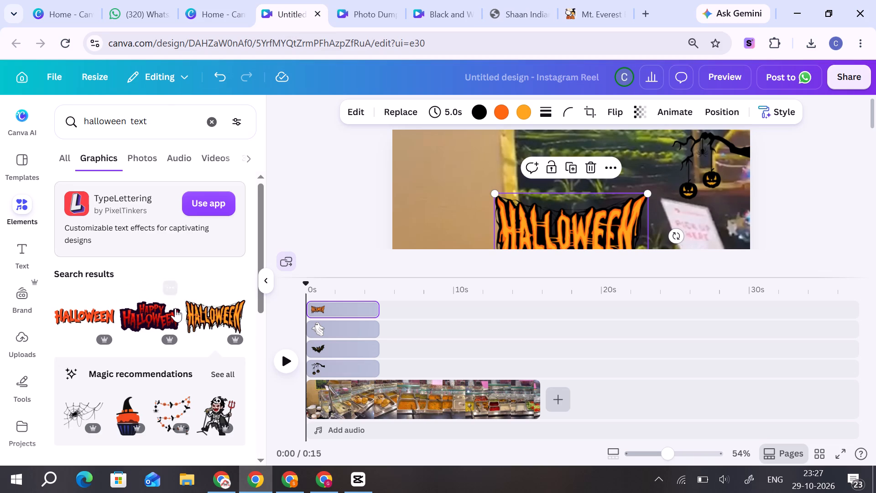
Add the uploaded Shaan logo image to the reel as a new layer starting at 0 s.
{"action": "left_click", "coordinate": [22, 349]}
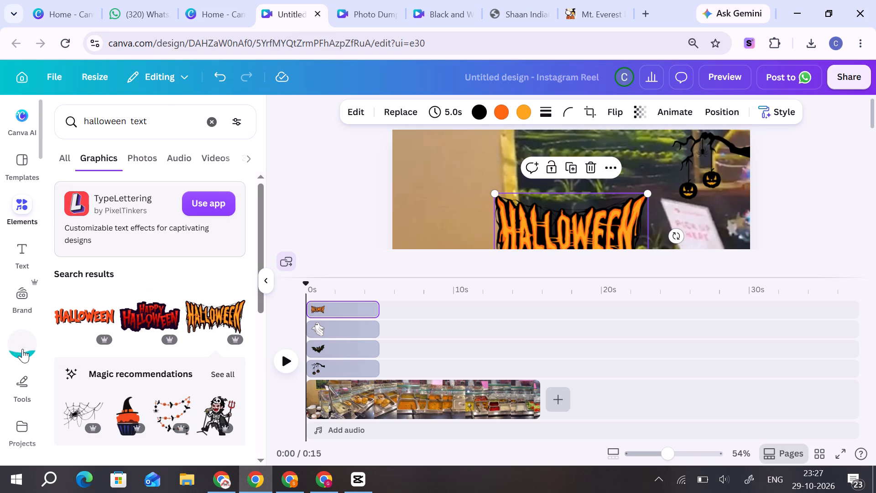
{"action": "scroll", "coordinate": [98, 300], "scroll_direction": "up", "scroll_amount": 3}
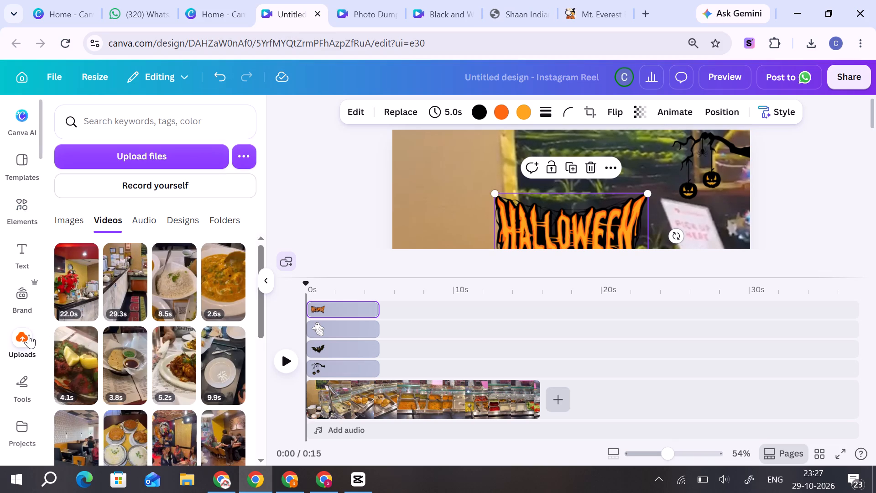
{"action": "left_click", "coordinate": [72, 220]}
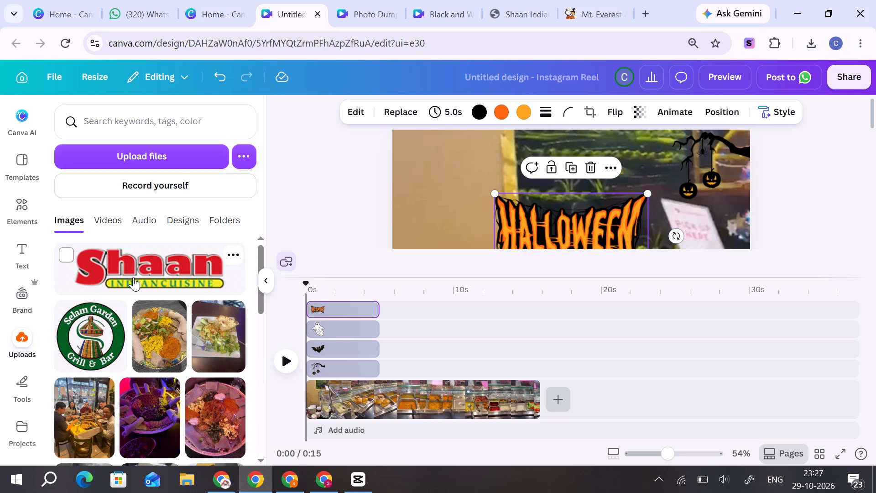
{"action": "left_click_drag", "start_coordinate": [133, 277], "coordinate": [312, 294]}
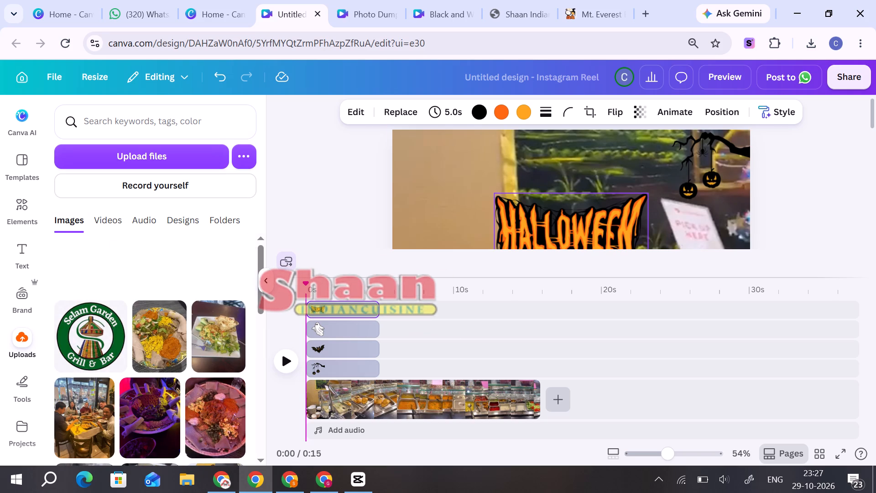
{"action": "left_click_drag", "start_coordinate": [312, 294], "coordinate": [328, 300]}
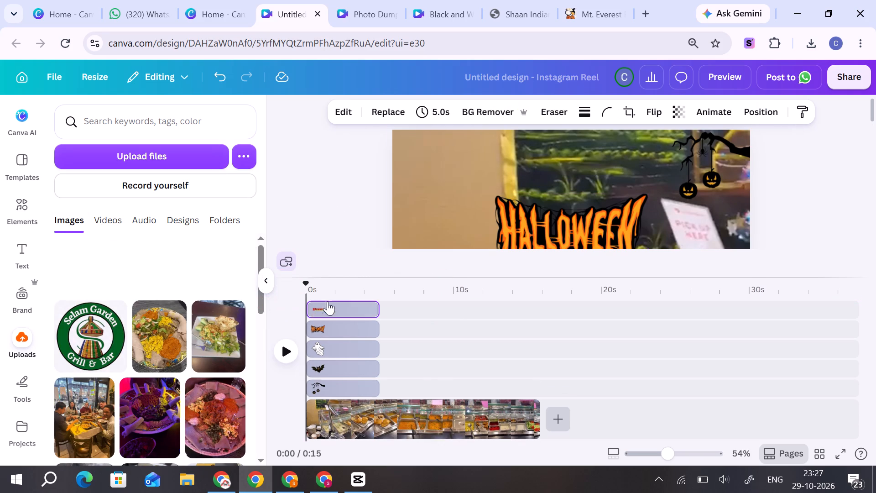
Enlarge the canvas viewing area and move the Shaan logo to the top of the frame, above the HALLOWEEN lettering.
{"action": "left_click_drag", "start_coordinate": [522, 261], "coordinate": [532, 338]}
{"action": "scroll", "coordinate": [786, 196], "scroll_direction": "up", "scroll_amount": 2}
{"action": "scroll", "coordinate": [786, 196], "scroll_direction": "down", "scroll_amount": 2}
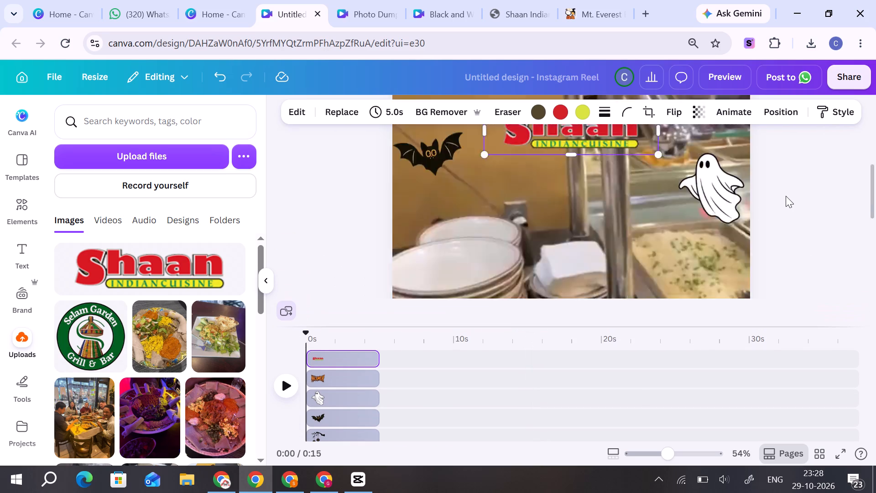
{"action": "scroll", "coordinate": [786, 196], "scroll_direction": "up", "scroll_amount": 1}
{"action": "left_click_drag", "start_coordinate": [610, 295], "coordinate": [611, 284]}
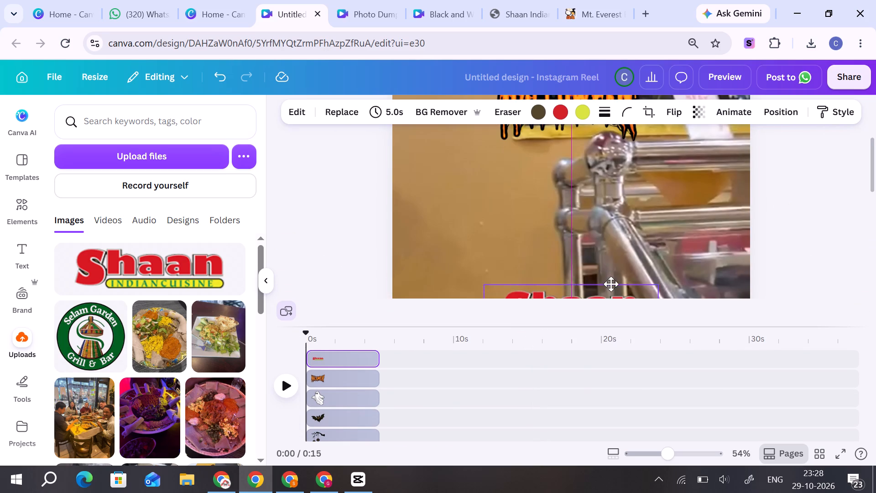
{"action": "left_click_drag", "start_coordinate": [611, 284], "coordinate": [621, 168]}
{"action": "left_click_drag", "start_coordinate": [875, 178], "coordinate": [868, 136]}
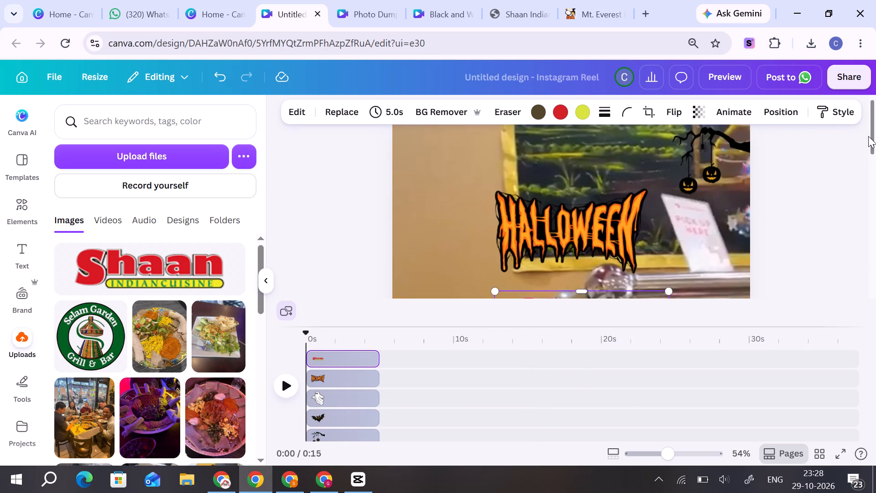
{"action": "left_click_drag", "start_coordinate": [868, 136], "coordinate": [868, 147]}
{"action": "left_click_drag", "start_coordinate": [607, 288], "coordinate": [589, 147]}
{"action": "left_click_drag", "start_coordinate": [872, 147], "coordinate": [870, 127]}
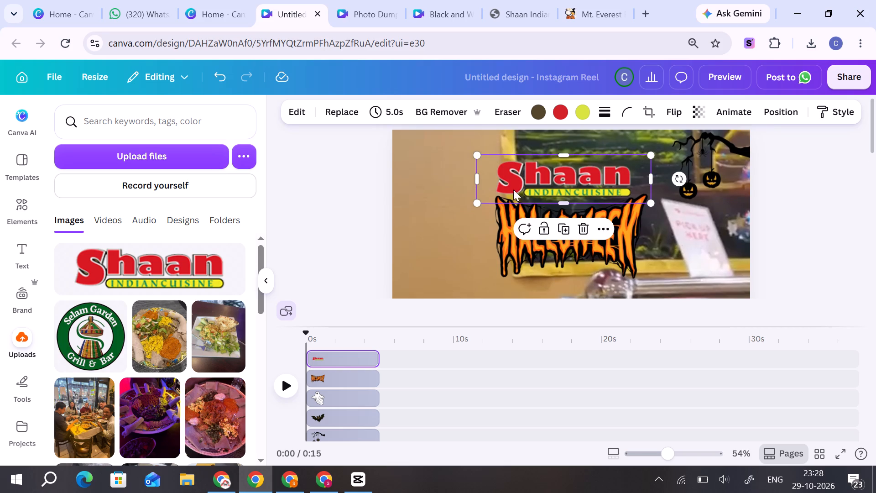
{"action": "left_click_drag", "start_coordinate": [543, 185], "coordinate": [543, 168]}
Duplicate the hanging-pumpkin branch and place the copy against the left end of the Shaan logo.
{"action": "left_click", "coordinate": [718, 165]}
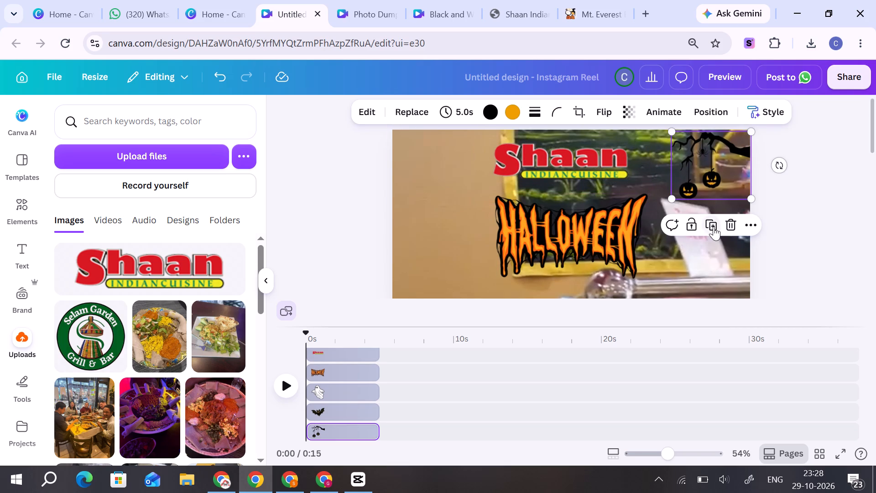
{"action": "left_click", "coordinate": [714, 226]}
{"action": "left_click_drag", "start_coordinate": [726, 168], "coordinate": [441, 166]}
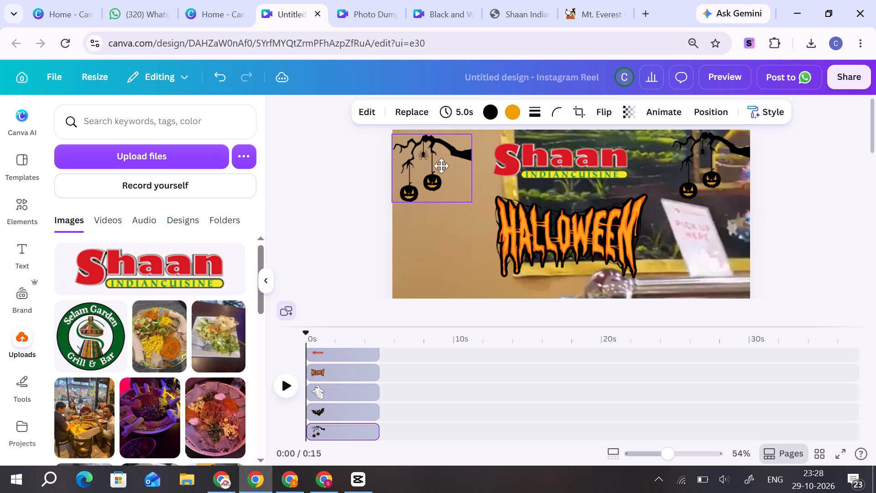
{"action": "left_click_drag", "start_coordinate": [441, 166], "coordinate": [472, 168]}
{"action": "left_click", "coordinate": [802, 186]}
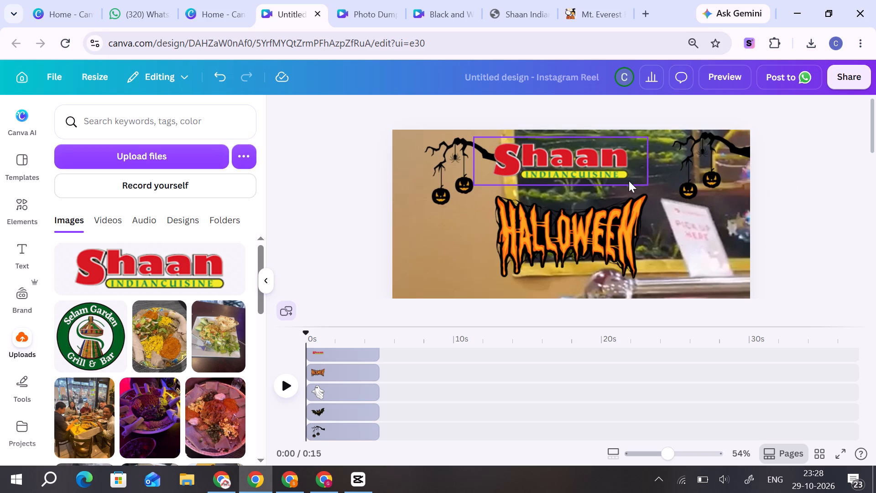
Flip the original pumpkin branch horizontally and align it against the right end of the Shaan logo, mirroring the copy.
{"action": "left_click", "coordinate": [737, 169]}
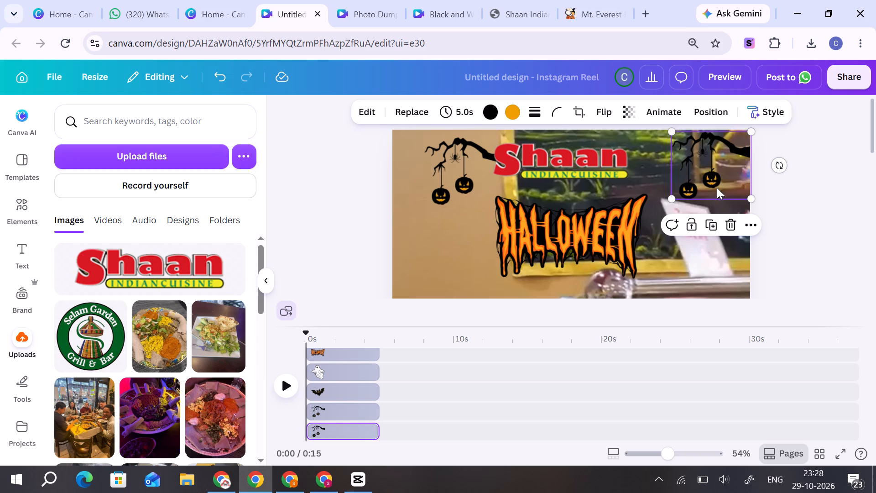
{"action": "left_click", "coordinate": [605, 111]}
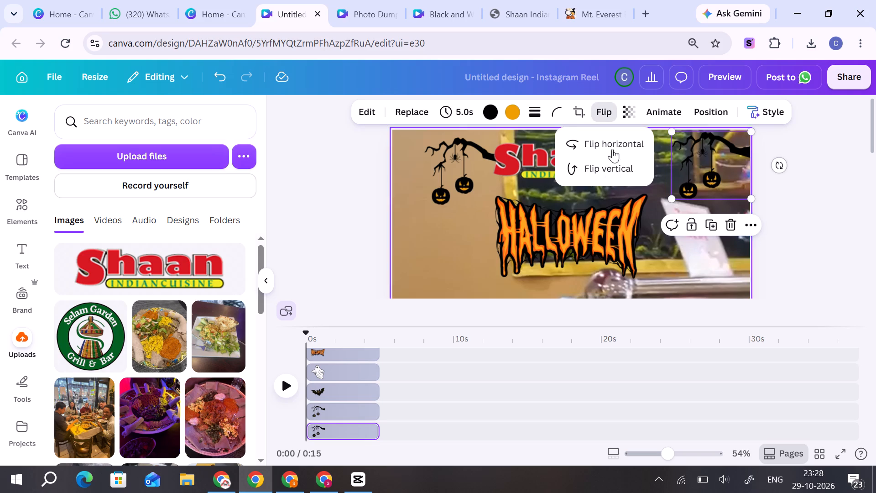
{"action": "left_click", "coordinate": [600, 145]}
{"action": "left_click_drag", "start_coordinate": [726, 158], "coordinate": [692, 161]}
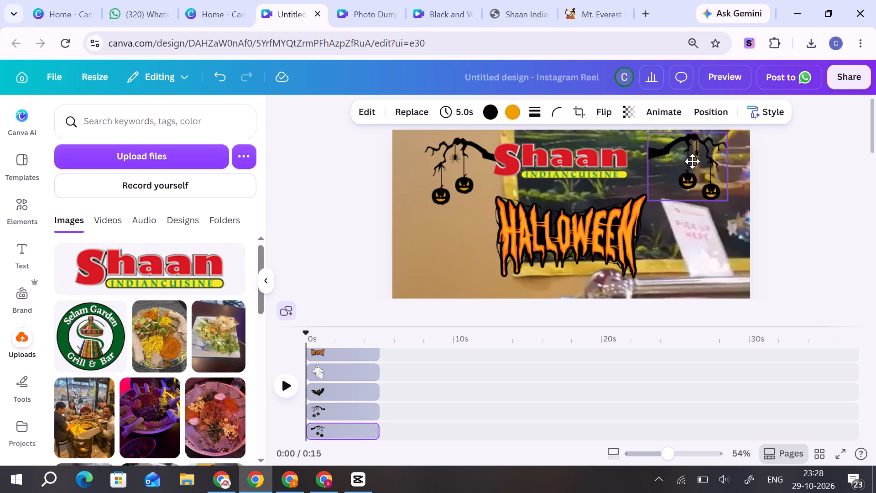
{"action": "left_click_drag", "start_coordinate": [692, 161], "coordinate": [678, 166]}
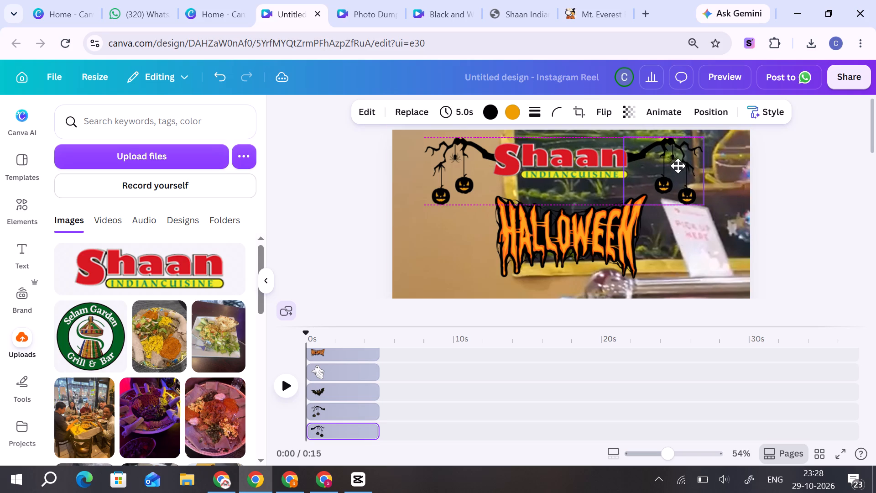
{"action": "left_click_drag", "start_coordinate": [678, 166], "coordinate": [679, 166]}
{"action": "left_click", "coordinate": [806, 179]}
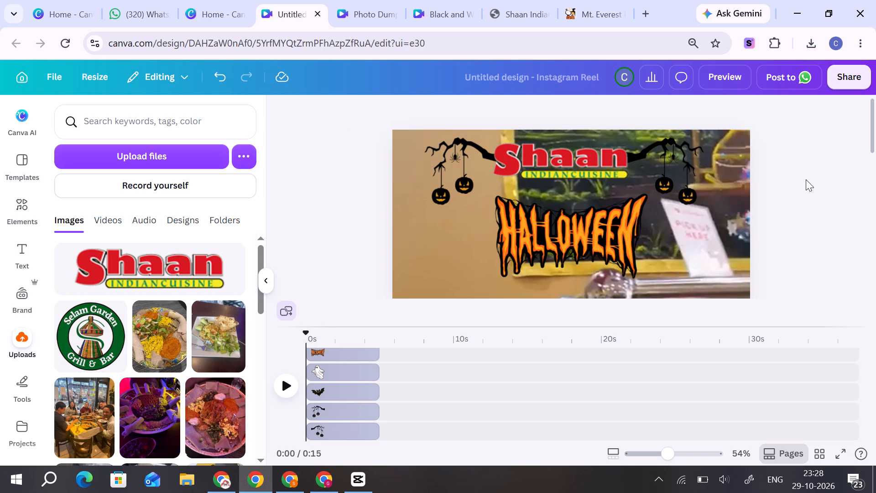
Review the overall layout of the logo, lettering, bat and ghost across the reel frame.
{"action": "scroll", "coordinate": [806, 223], "scroll_direction": "down", "scroll_amount": 1}
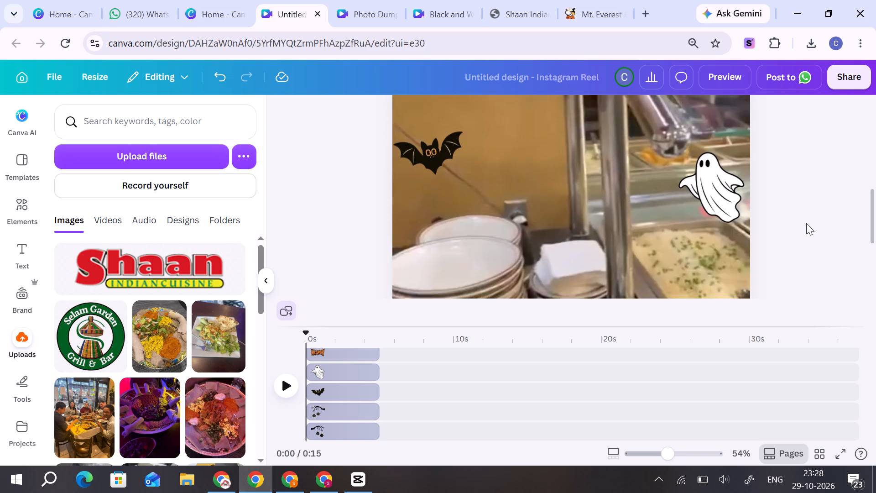
{"action": "scroll", "coordinate": [806, 223], "scroll_direction": "up", "scroll_amount": 1}
{"action": "left_click_drag", "start_coordinate": [875, 135], "coordinate": [875, 151]}
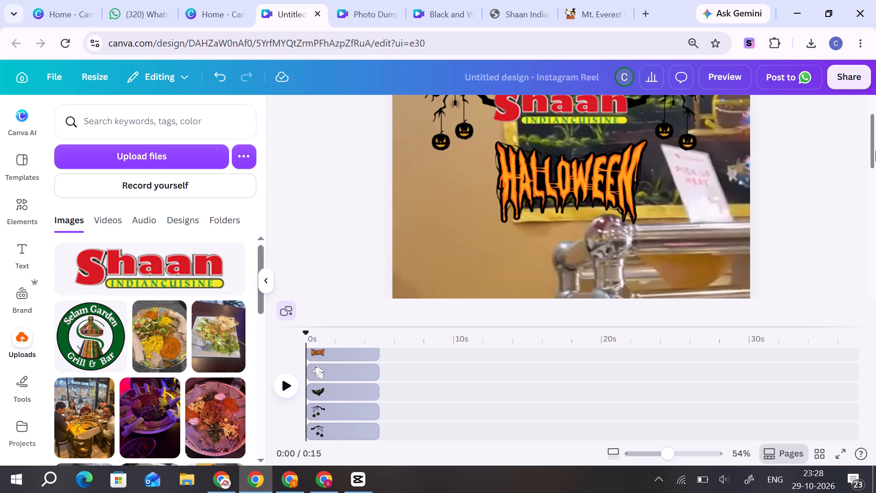
{"action": "left_click_drag", "start_coordinate": [875, 151], "coordinate": [874, 126]}
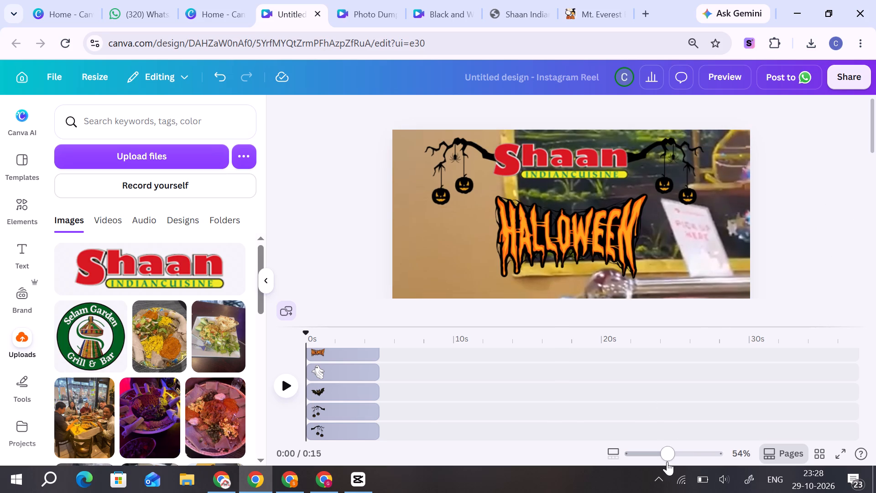
{"action": "left_click_drag", "start_coordinate": [667, 462], "coordinate": [666, 462]}
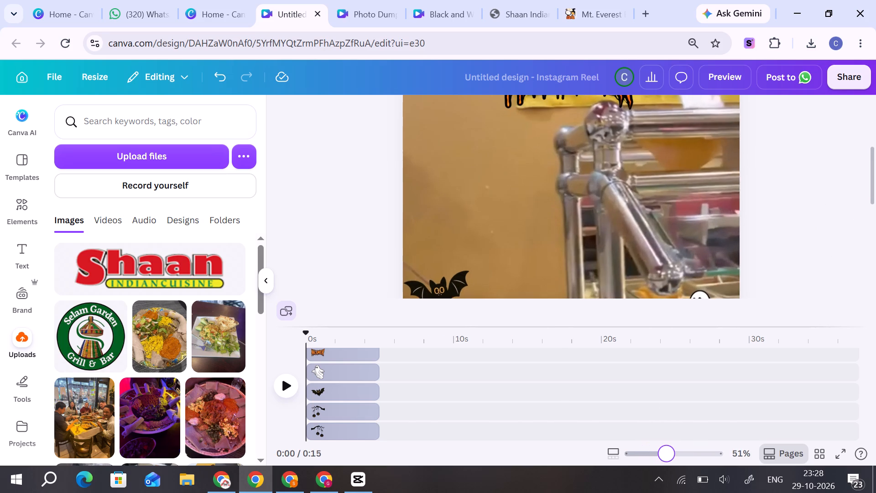
{"action": "left_click_drag", "start_coordinate": [666, 462], "coordinate": [646, 462]}
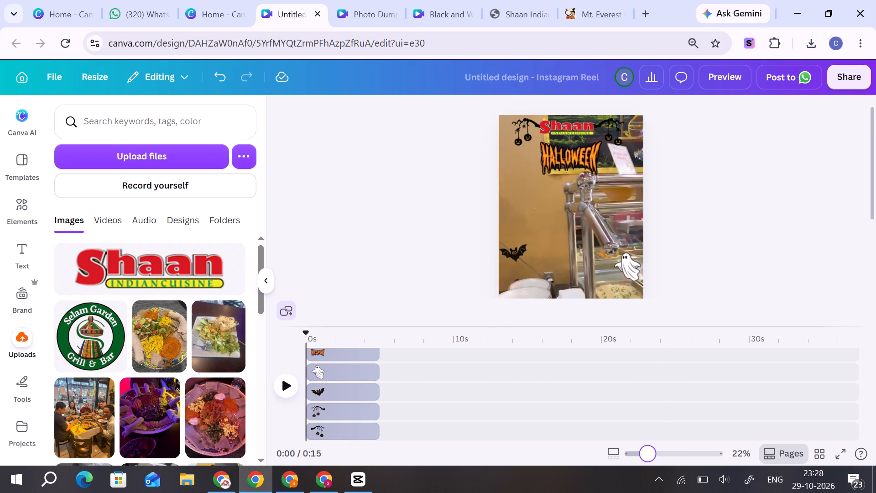
Extend both hanging-pumpkin branches on the timeline to 15.8 s, matching the end of the buffet footage.
{"action": "left_click_drag", "start_coordinate": [646, 462], "coordinate": [648, 462]}
{"action": "scroll", "coordinate": [510, 418], "scroll_direction": "down", "scroll_amount": 2}
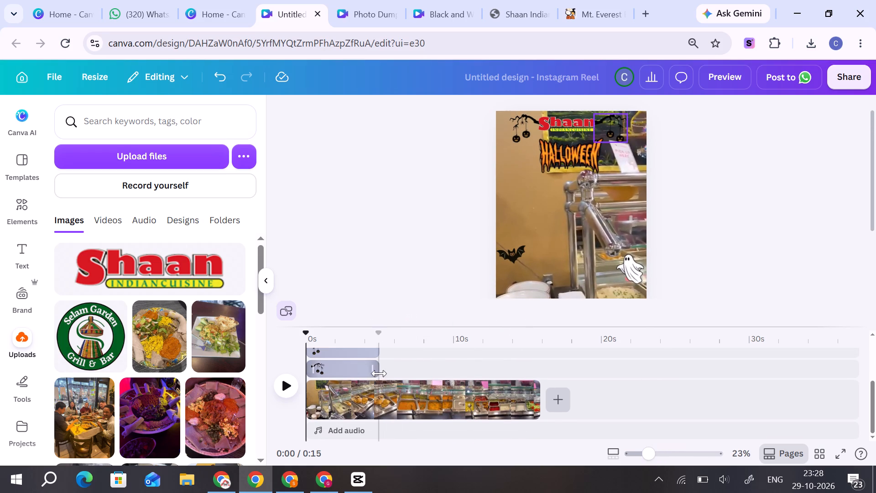
{"action": "left_click_drag", "start_coordinate": [373, 367], "coordinate": [539, 367]}
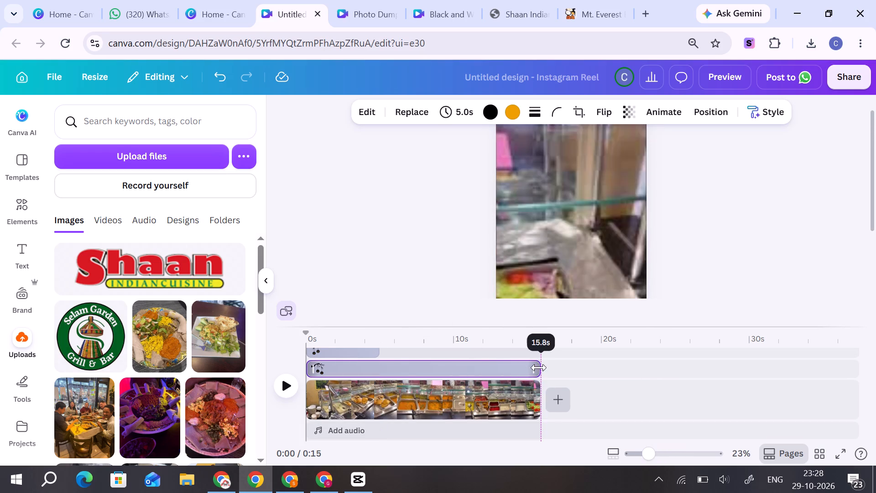
{"action": "left_click_drag", "start_coordinate": [539, 367], "coordinate": [540, 367]}
{"action": "left_click_drag", "start_coordinate": [374, 353], "coordinate": [449, 356]}
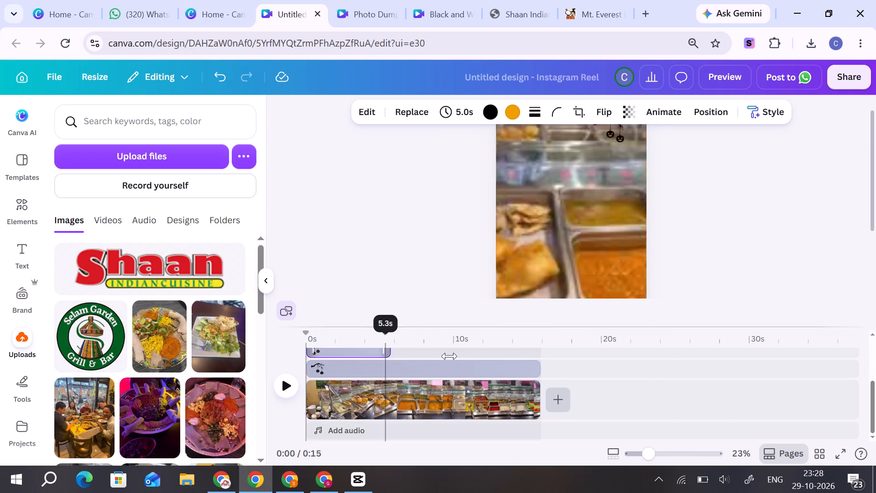
{"action": "left_click_drag", "start_coordinate": [449, 356], "coordinate": [537, 357]}
Extend the bat and the ghost on the timeline to 15.8 s, in line with the end of the buffet video.
{"action": "scroll", "coordinate": [491, 408], "scroll_direction": "up", "scroll_amount": 1}
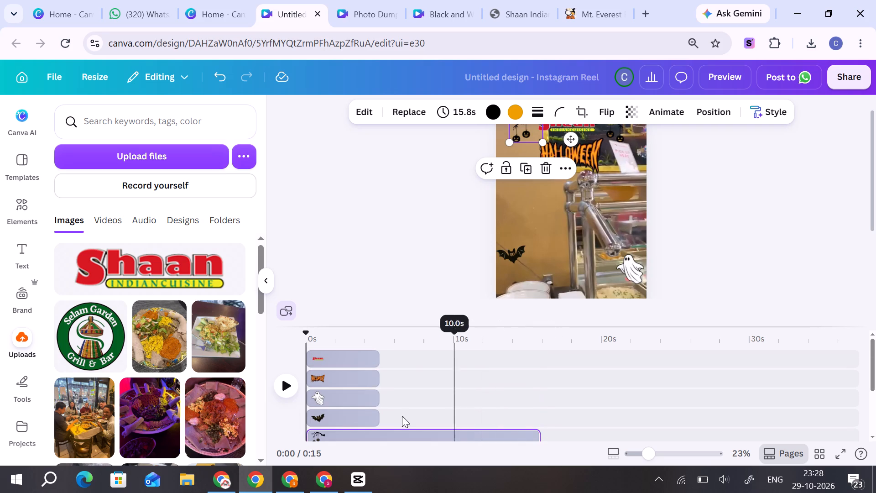
{"action": "left_click_drag", "start_coordinate": [377, 417], "coordinate": [506, 417]}
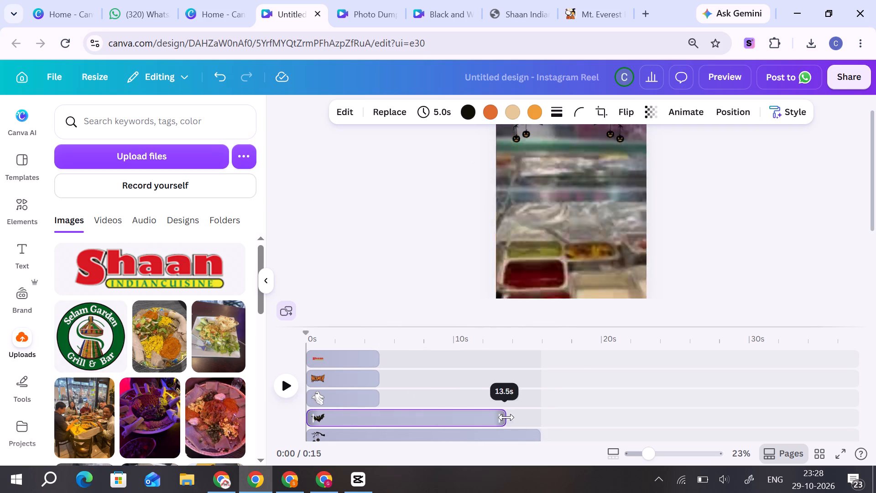
{"action": "left_click_drag", "start_coordinate": [506, 417], "coordinate": [538, 416]}
{"action": "left_click_drag", "start_coordinate": [377, 399], "coordinate": [394, 398]}
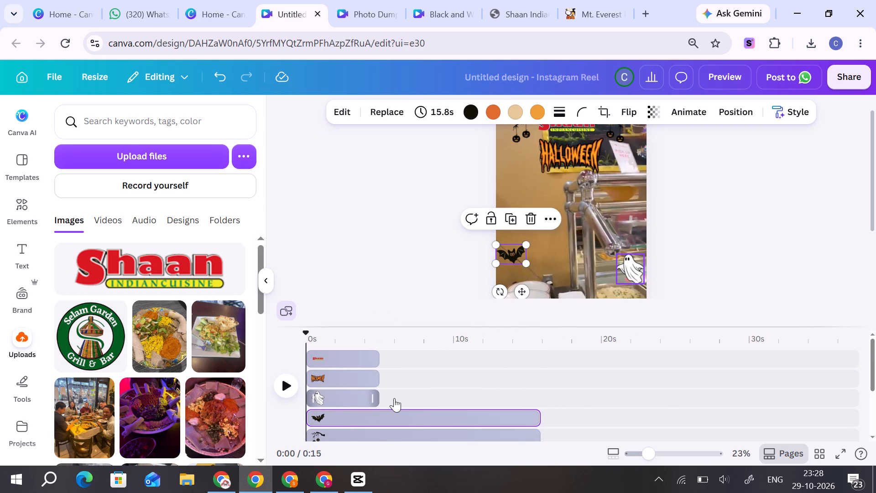
{"action": "left_click_drag", "start_coordinate": [394, 398], "coordinate": [537, 398]}
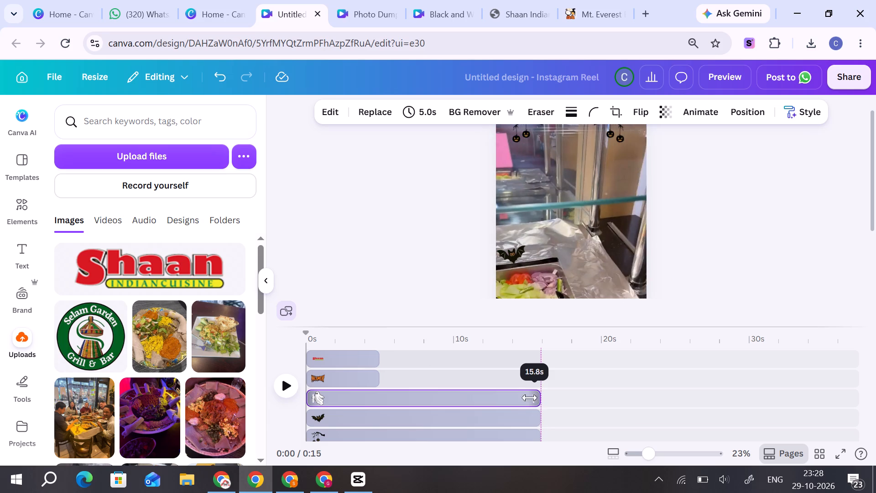
Extend the HALLOWEEN lettering to 15.8 s and the Shaan logo to 16.0 s on the timeline.
{"action": "left_click_drag", "start_coordinate": [373, 383], "coordinate": [527, 385]}
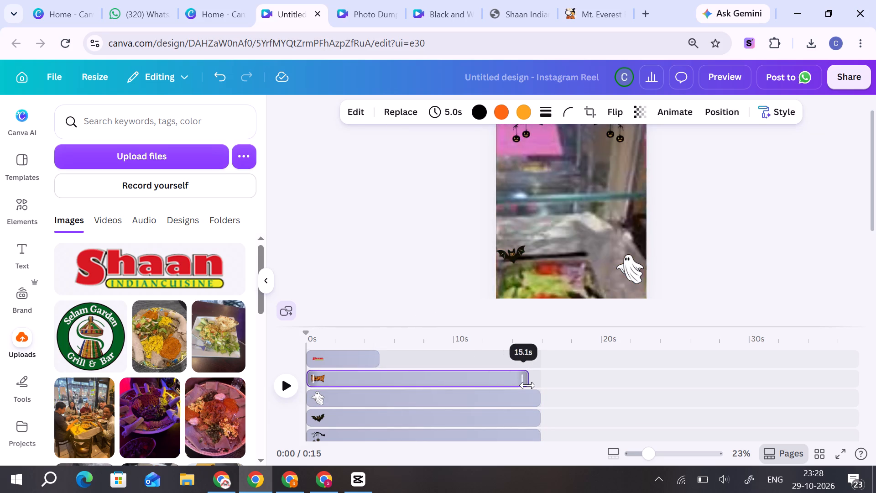
{"action": "left_click_drag", "start_coordinate": [527, 385], "coordinate": [532, 385]}
{"action": "left_click_drag", "start_coordinate": [374, 360], "coordinate": [388, 362]}
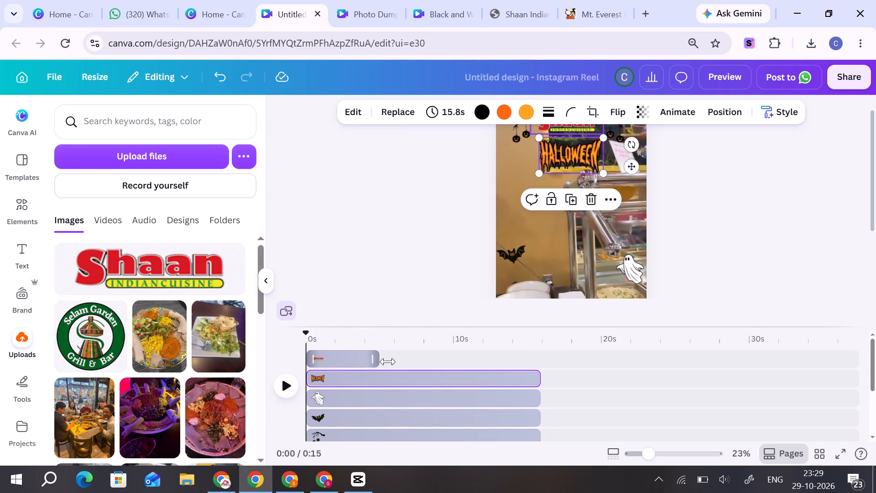
{"action": "left_click_drag", "start_coordinate": [388, 362], "coordinate": [424, 364]}
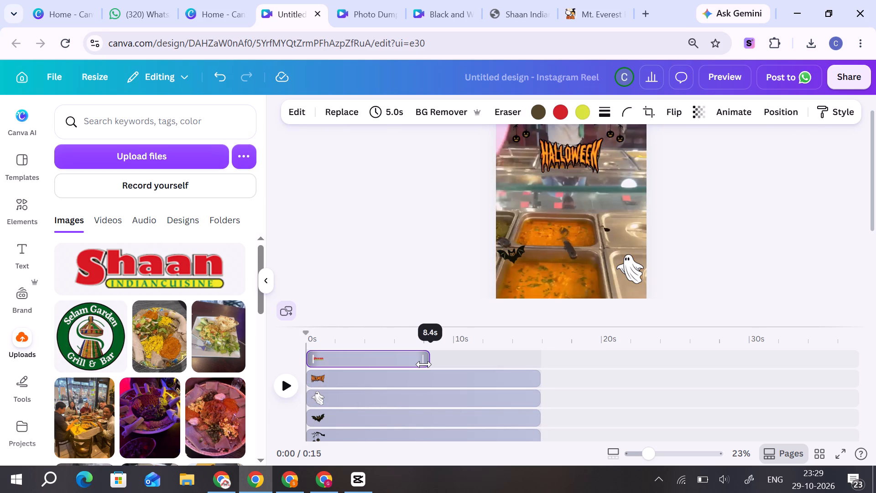
{"action": "left_click_drag", "start_coordinate": [424, 364], "coordinate": [539, 358]}
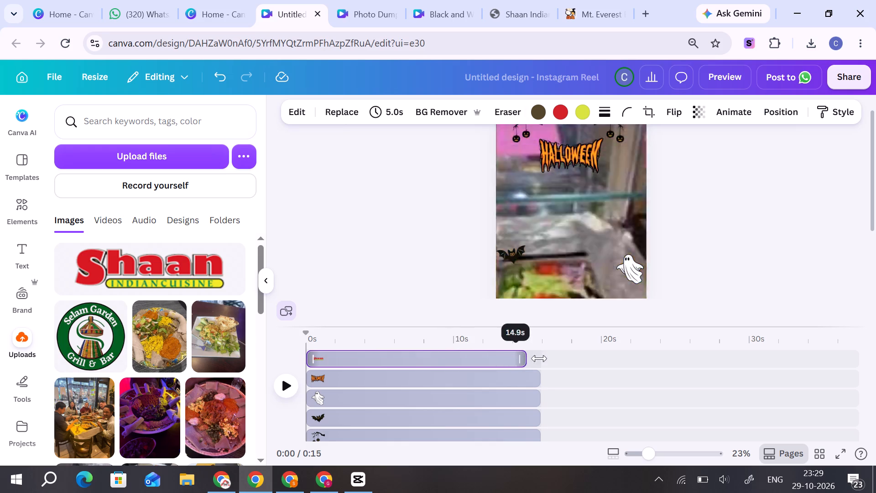
{"action": "left_click_drag", "start_coordinate": [539, 358], "coordinate": [534, 359]}
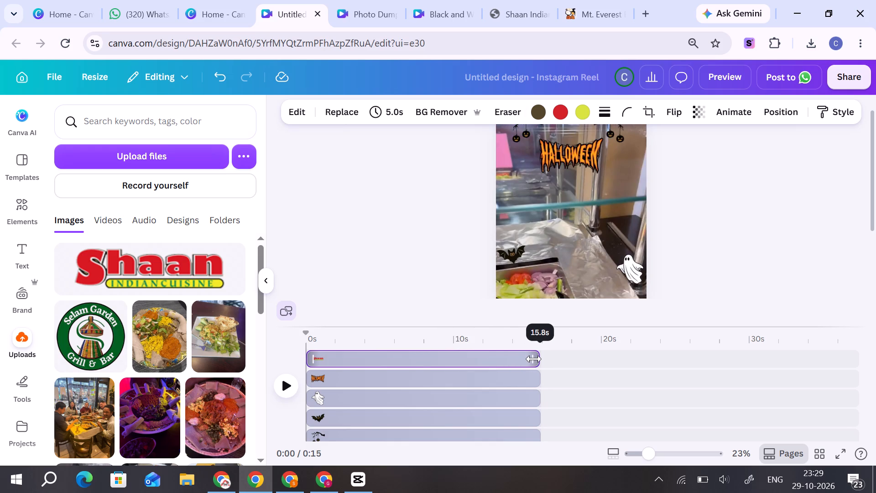
{"action": "left_click_drag", "start_coordinate": [534, 359], "coordinate": [536, 359]}
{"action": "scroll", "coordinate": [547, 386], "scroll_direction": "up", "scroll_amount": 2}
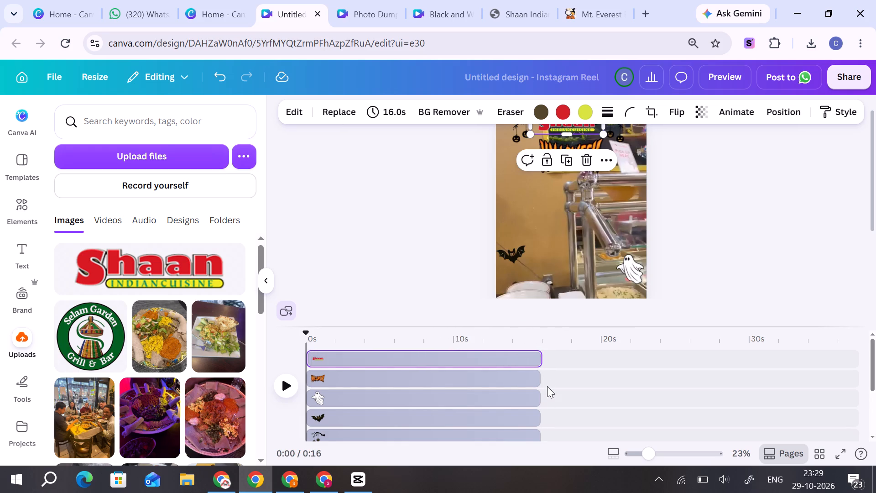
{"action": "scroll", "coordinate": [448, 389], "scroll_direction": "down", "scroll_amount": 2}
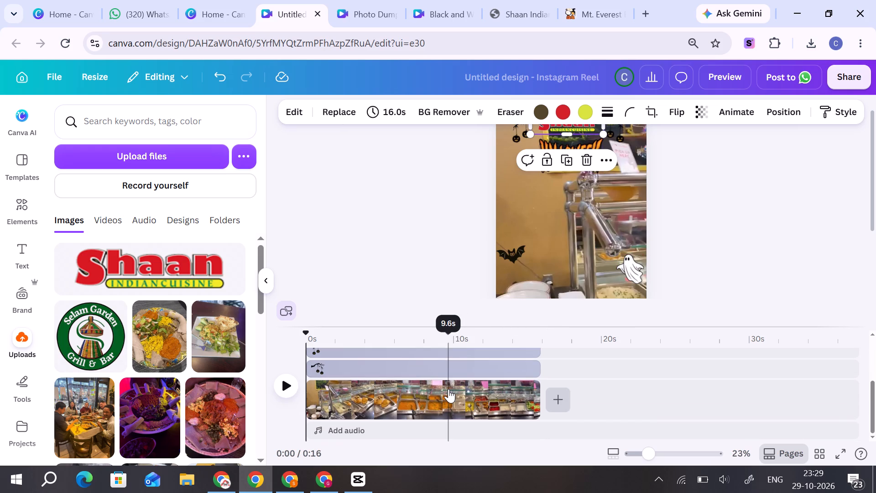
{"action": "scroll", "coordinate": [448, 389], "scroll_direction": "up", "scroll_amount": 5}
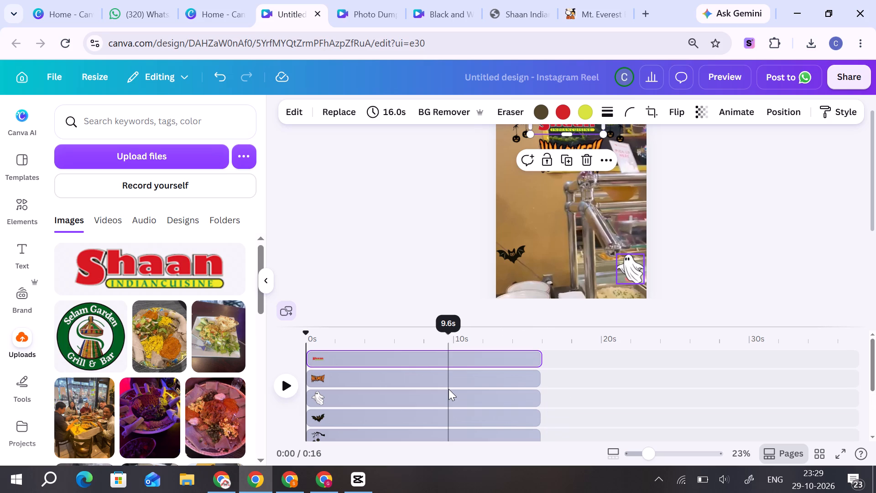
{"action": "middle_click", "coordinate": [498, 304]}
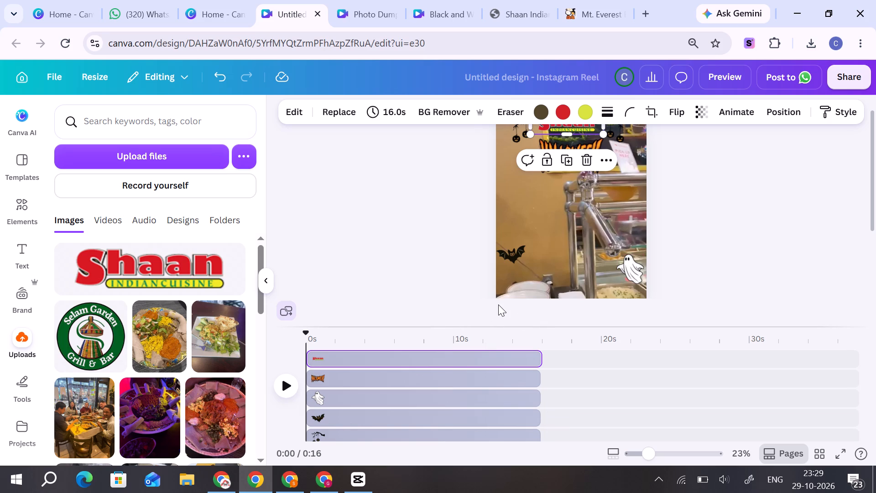
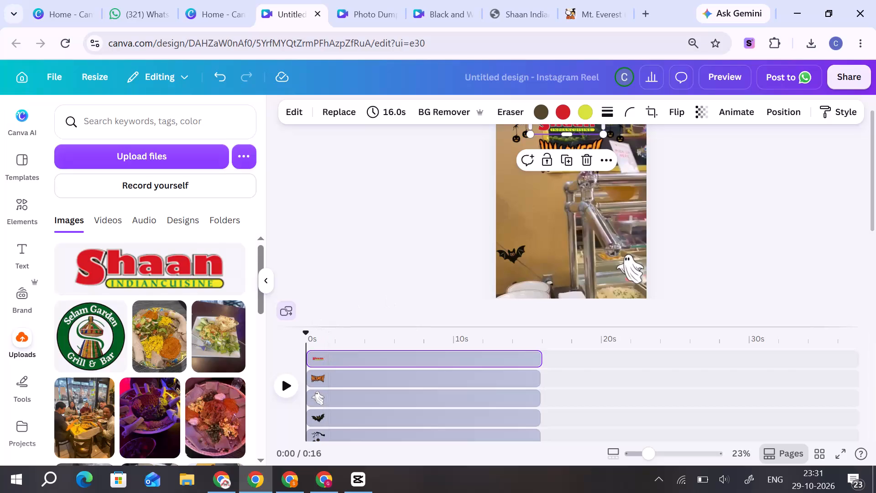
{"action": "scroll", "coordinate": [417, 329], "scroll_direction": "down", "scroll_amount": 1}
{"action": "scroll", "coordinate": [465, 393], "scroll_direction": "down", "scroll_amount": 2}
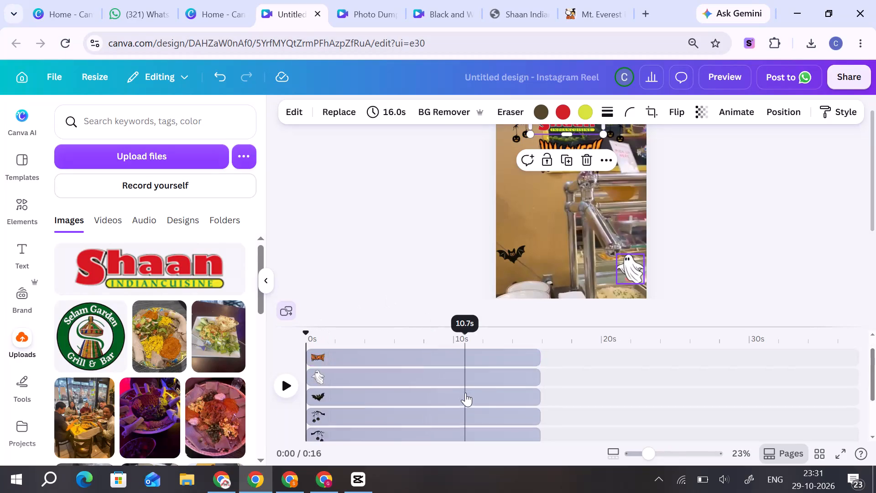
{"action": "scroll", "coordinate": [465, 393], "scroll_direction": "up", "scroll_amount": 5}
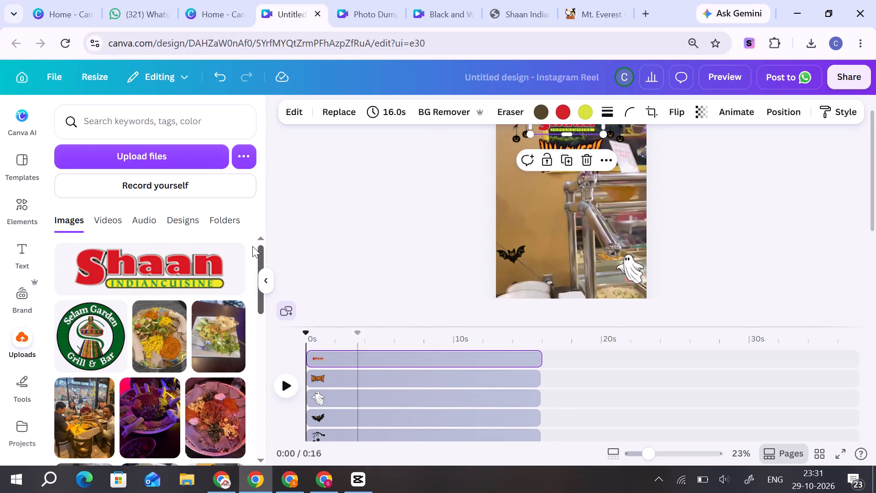
Add the orange pumpkin banner from the "halloween text" graphics and extend it on the timeline to 15.8 s.
{"action": "left_click", "coordinate": [30, 216]}
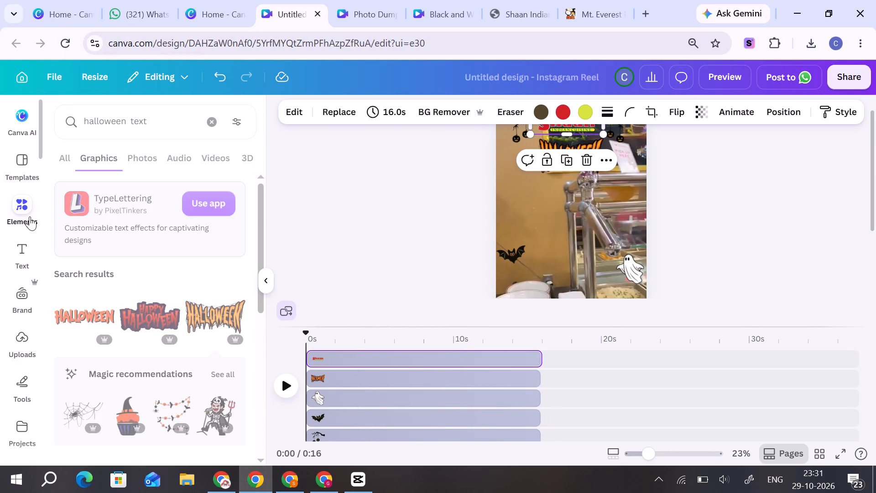
{"action": "scroll", "coordinate": [158, 372], "scroll_direction": "down", "scroll_amount": 2}
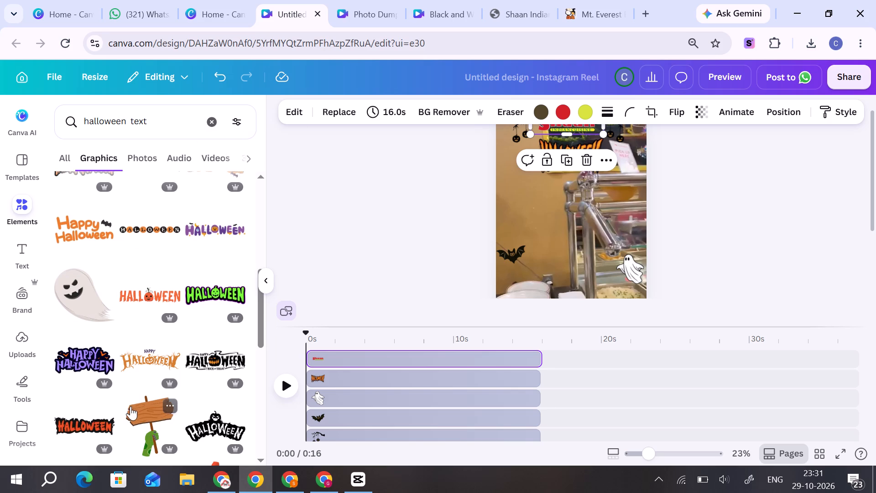
{"action": "scroll", "coordinate": [142, 399], "scroll_direction": "down", "scroll_amount": 1}
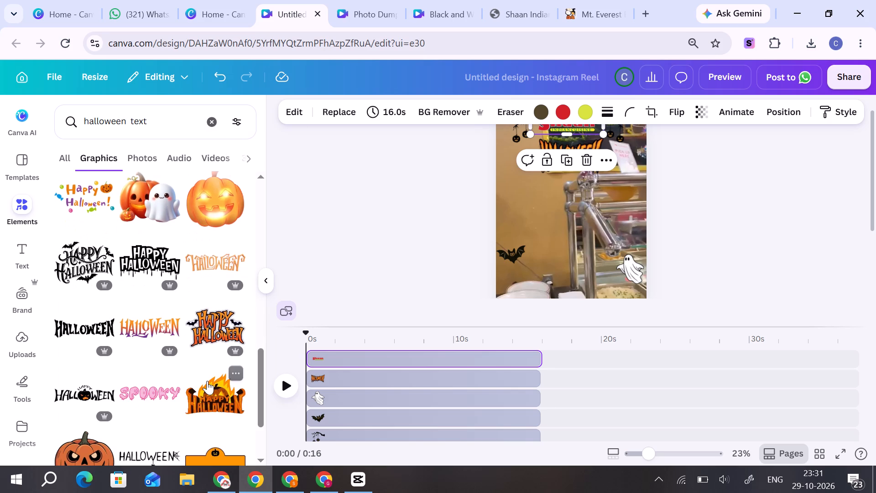
{"action": "scroll", "coordinate": [207, 381], "scroll_direction": "down", "scroll_amount": 1}
{"action": "left_click", "coordinate": [216, 364]}
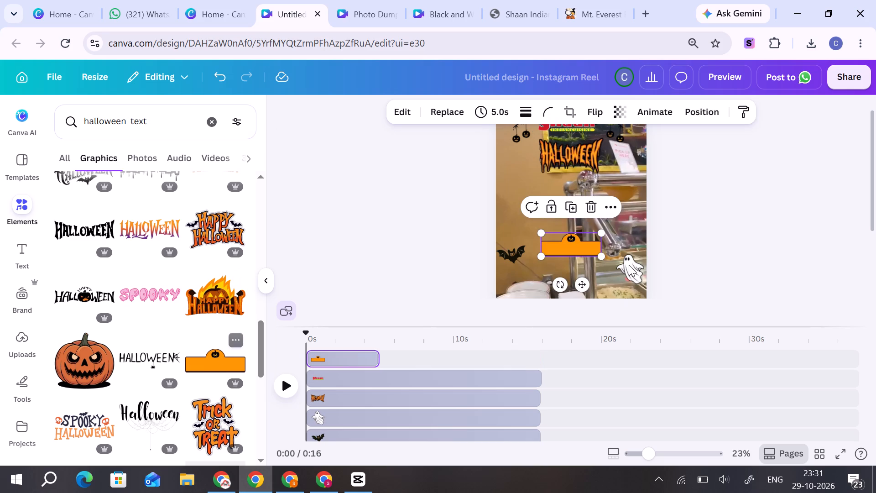
{"action": "left_click_drag", "start_coordinate": [374, 358], "coordinate": [374, 358]}
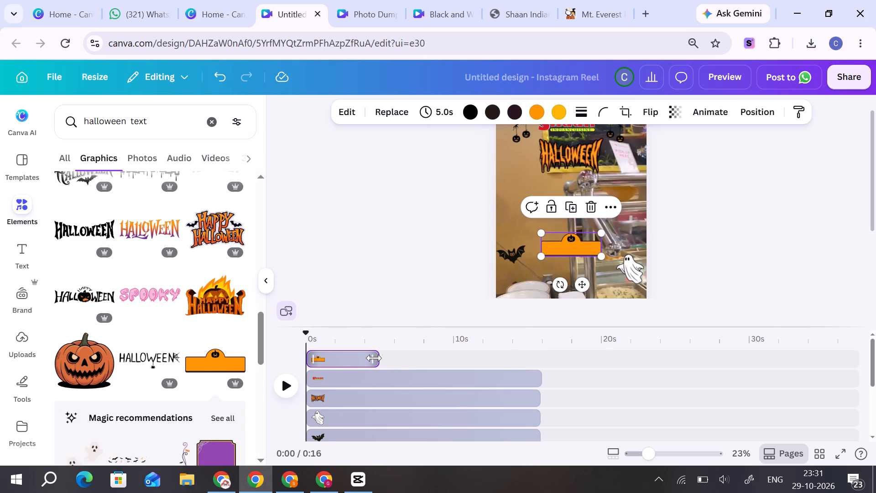
{"action": "left_click_drag", "start_coordinate": [374, 358], "coordinate": [535, 358]}
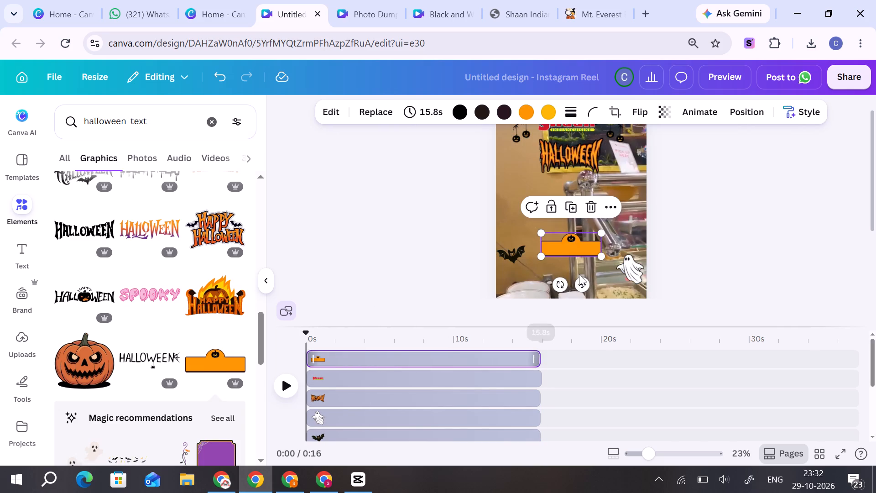
Enlarge the pumpkin banner to about 809 by 316 and place it centrally below the HALLOWEEN lettering.
{"action": "left_click_drag", "start_coordinate": [538, 232], "coordinate": [485, 214]}
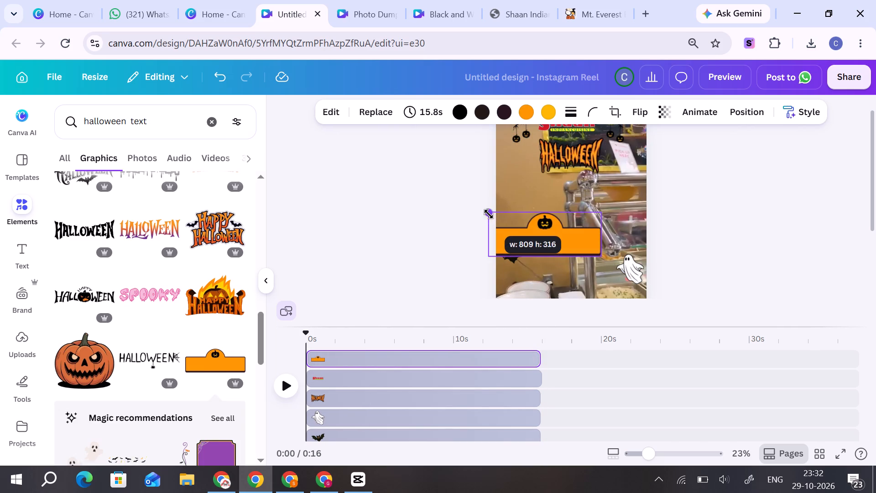
{"action": "left_click_drag", "start_coordinate": [550, 236], "coordinate": [579, 214]}
{"action": "left_click", "coordinate": [753, 198]}
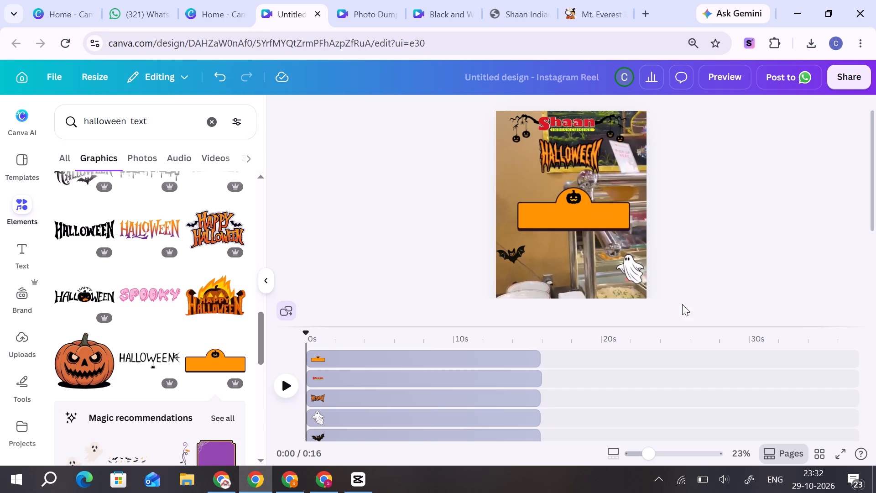
Add a heading reading "lunch buffet" below the pumpkin banner and set it in uppercase.
{"action": "left_click_drag", "start_coordinate": [651, 460], "coordinate": [667, 462]}
{"action": "left_click", "coordinate": [18, 257]}
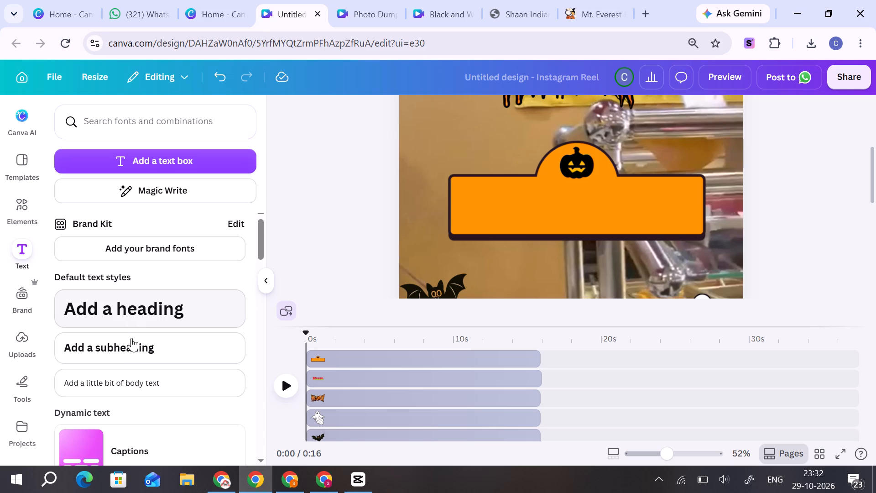
{"action": "left_click", "coordinate": [128, 315]}
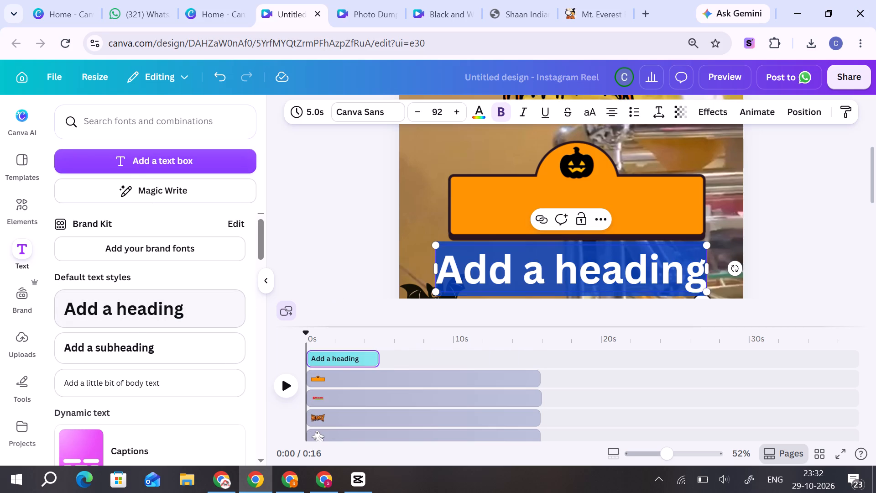
{"action": "key", "text": "l"}
{"action": "type", "text": "un"}
{"action": "type", "text": "ch buffet"}
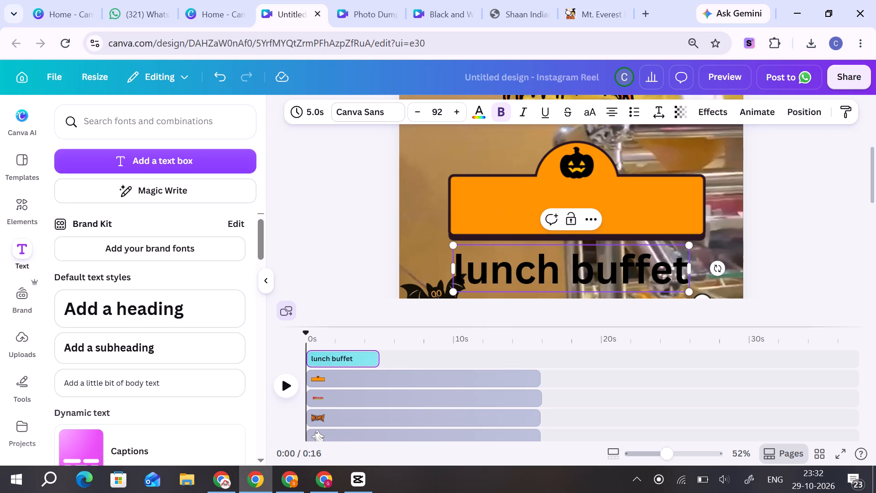
{"action": "left_click", "coordinate": [589, 115]}
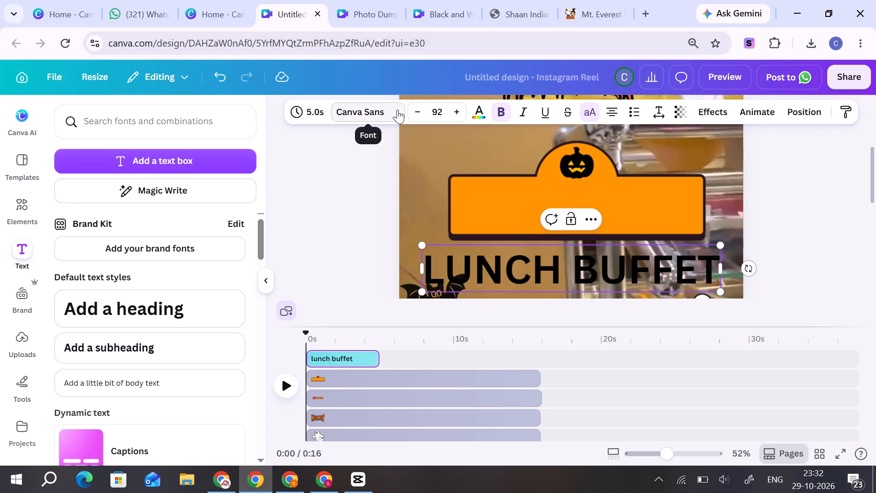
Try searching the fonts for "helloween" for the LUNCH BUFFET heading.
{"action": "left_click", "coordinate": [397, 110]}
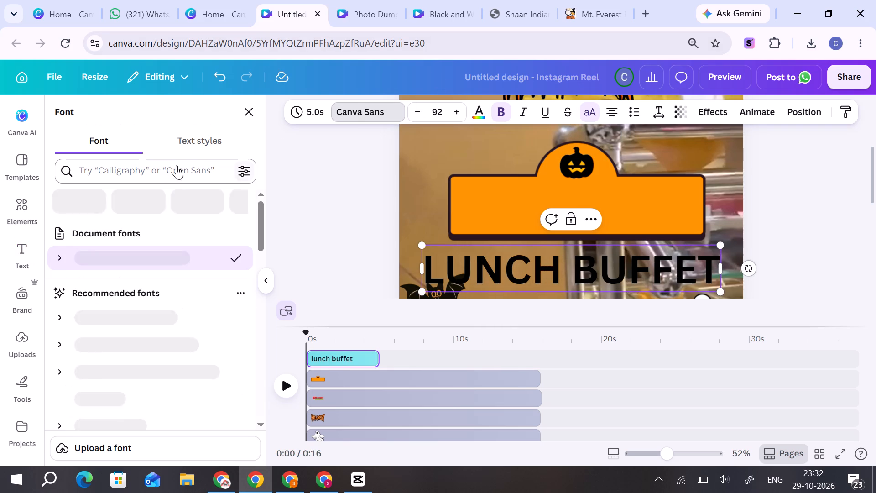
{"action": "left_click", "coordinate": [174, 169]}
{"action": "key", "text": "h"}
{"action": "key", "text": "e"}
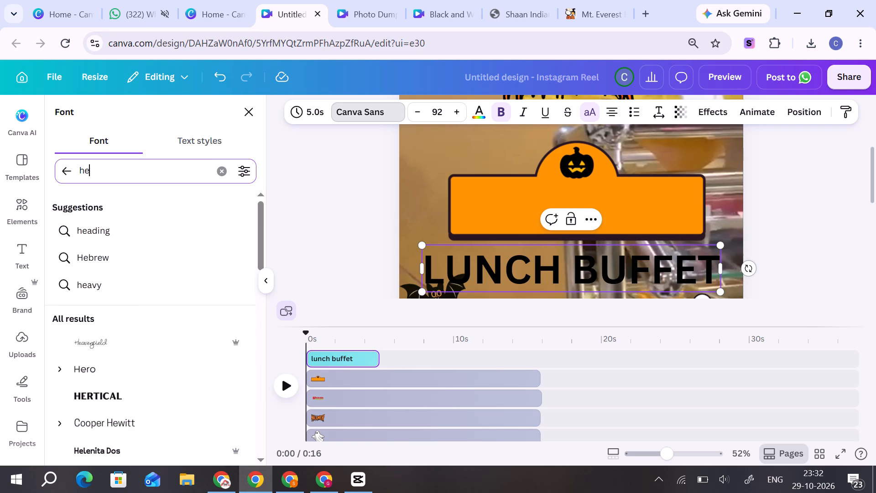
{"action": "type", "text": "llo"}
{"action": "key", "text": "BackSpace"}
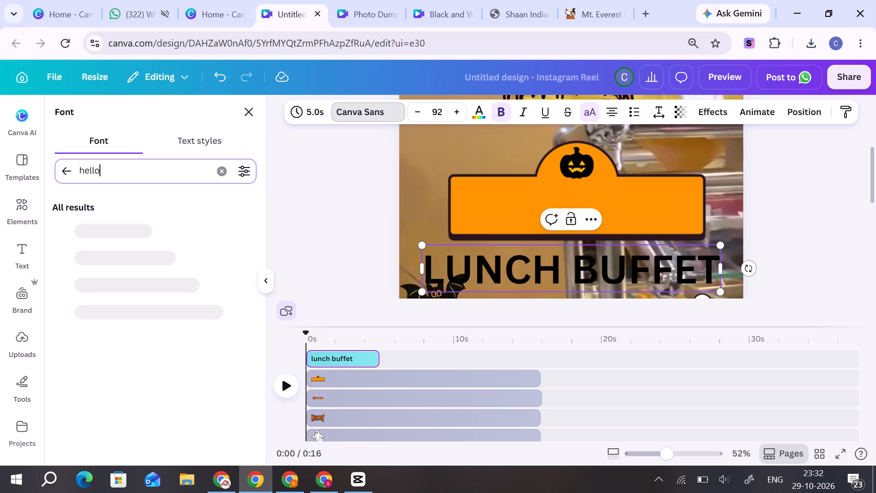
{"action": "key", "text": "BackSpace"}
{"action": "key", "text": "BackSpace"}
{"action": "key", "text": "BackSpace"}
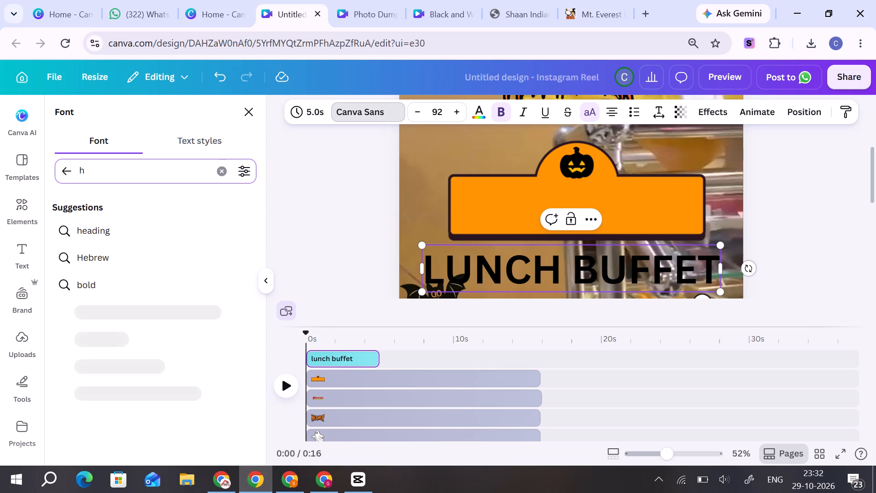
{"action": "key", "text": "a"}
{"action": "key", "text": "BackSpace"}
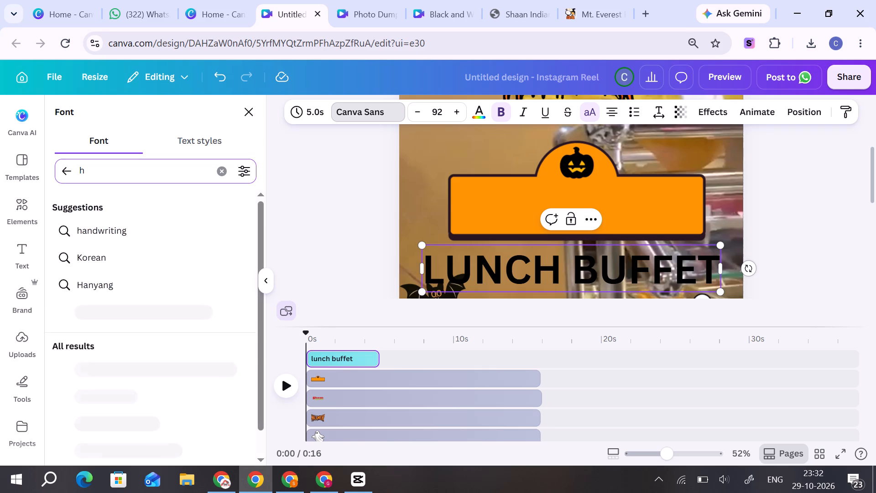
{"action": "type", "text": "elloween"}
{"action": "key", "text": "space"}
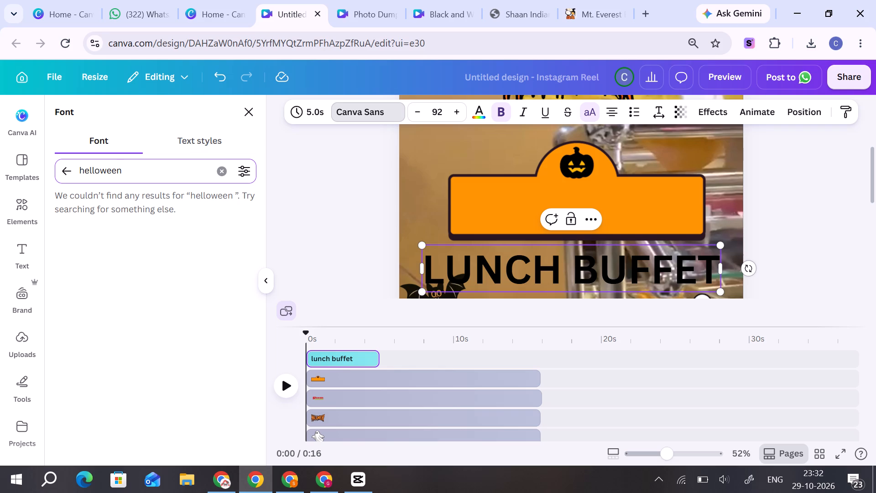
Search the fonts for "halloween" and apply Shlop to the LUNCH BUFFET heading.
{"action": "triple_click", "coordinate": [154, 172]}
{"action": "type", "text": "he"}
{"action": "key", "text": "BackSpace"}
{"action": "type", "text": "alloween"}
{"action": "key", "text": "space"}
{"action": "key", "text": "Return"}
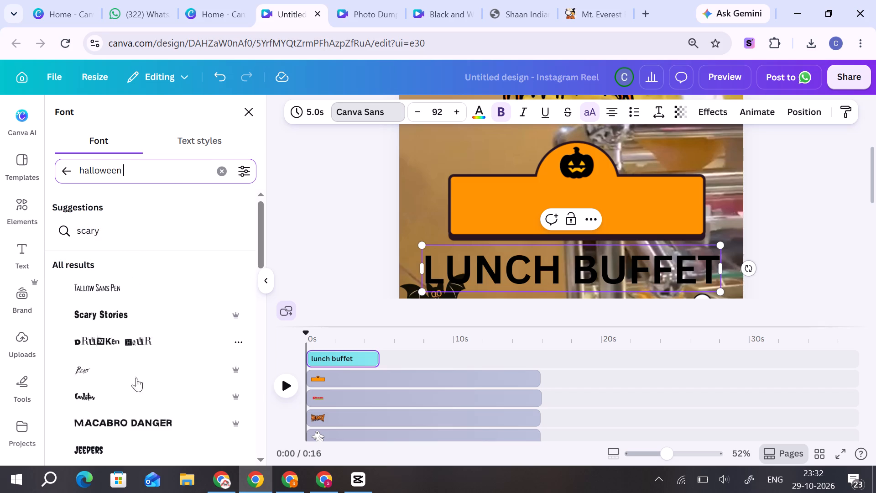
{"action": "scroll", "coordinate": [135, 396], "scroll_direction": "down", "scroll_amount": 1}
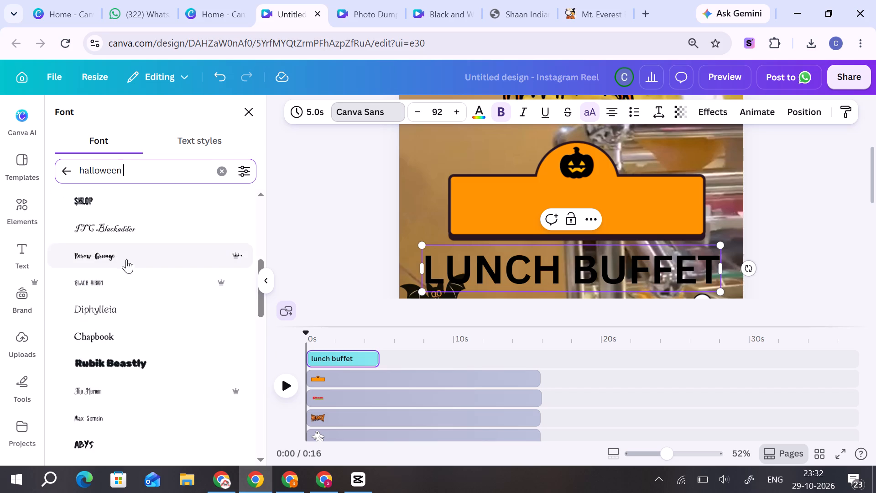
{"action": "left_click", "coordinate": [131, 197]}
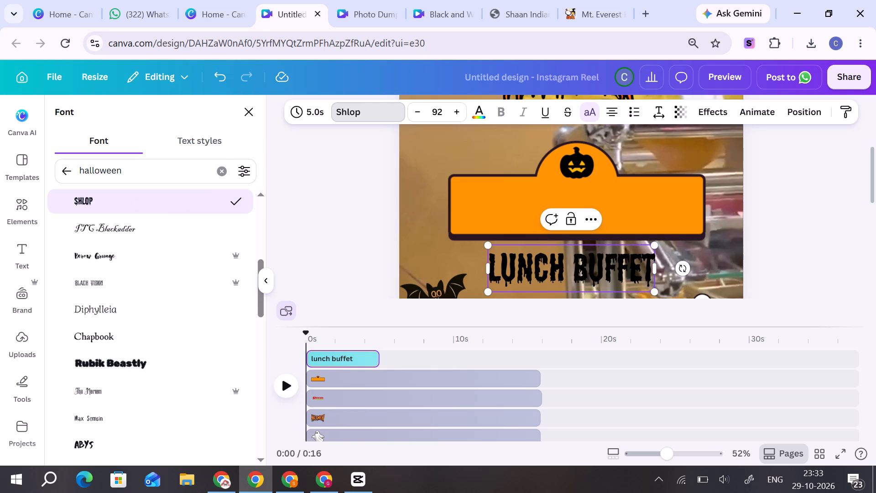
Move the LUNCH BUFFET heading onto the orange banner and enlarge it to size 131 to fill the banner.
{"action": "left_click_drag", "start_coordinate": [573, 269], "coordinate": [577, 245]}
{"action": "left_click", "coordinate": [799, 218]}
{"action": "left_click", "coordinate": [789, 234]}
{"action": "left_click_drag", "start_coordinate": [614, 269], "coordinate": [614, 211]}
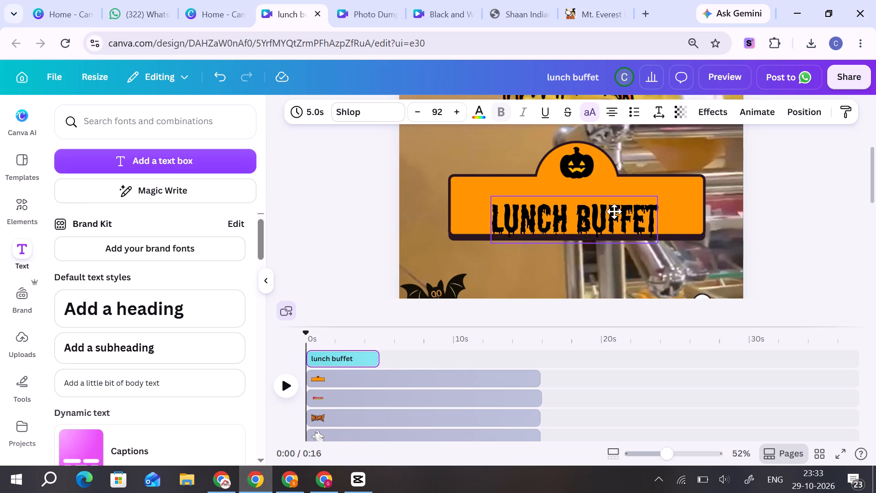
{"action": "left_click_drag", "start_coordinate": [614, 211], "coordinate": [583, 207]}
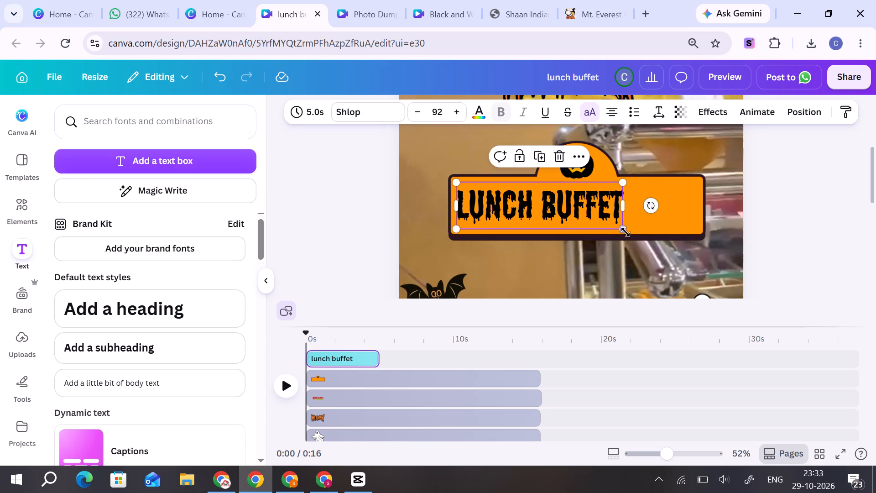
{"action": "left_click_drag", "start_coordinate": [624, 231], "coordinate": [700, 230]}
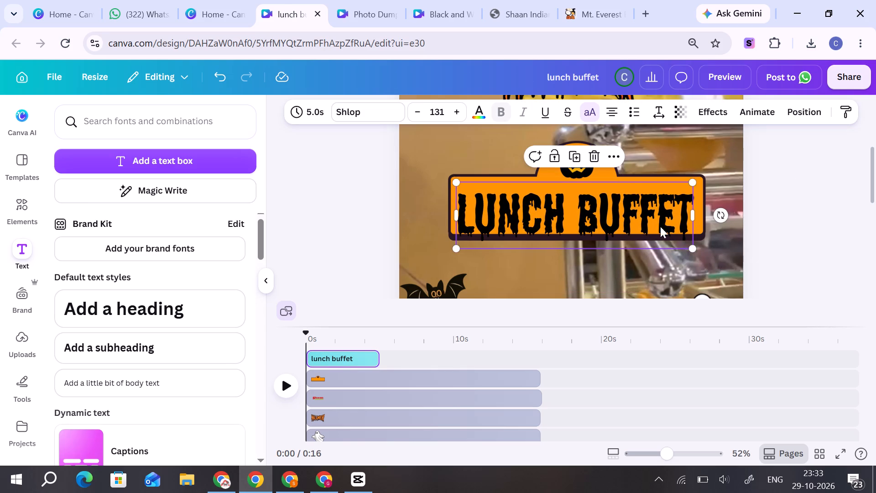
{"action": "left_click_drag", "start_coordinate": [660, 226], "coordinate": [662, 221]}
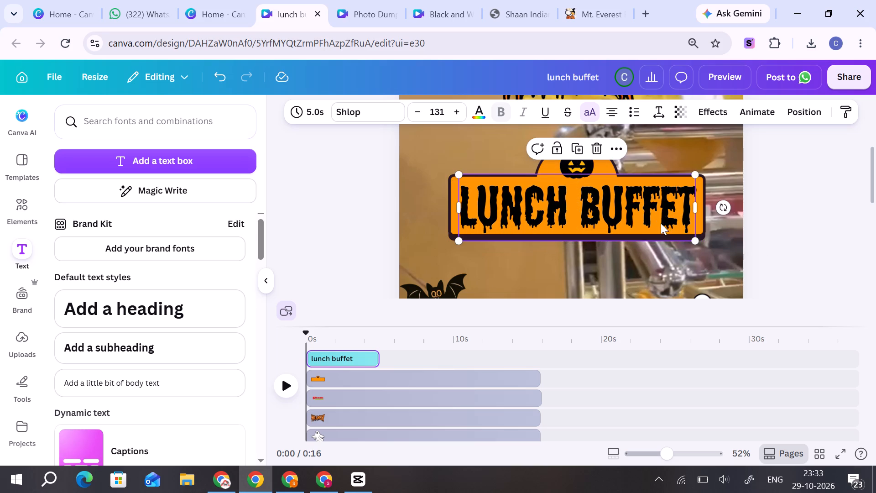
Recolour the LUNCH BUFFET heading to a custom solid dark red.
{"action": "left_click", "coordinate": [474, 113]}
{"action": "left_click", "coordinate": [67, 203]}
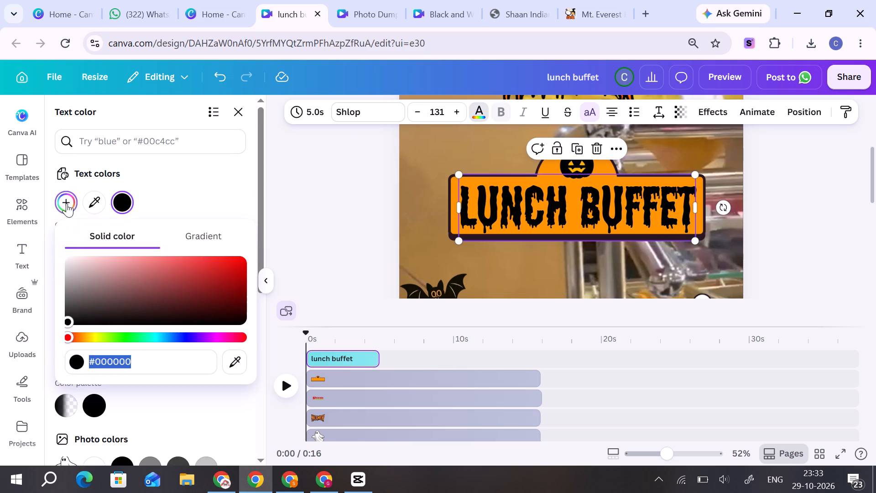
{"action": "left_click_drag", "start_coordinate": [234, 265], "coordinate": [258, 264]}
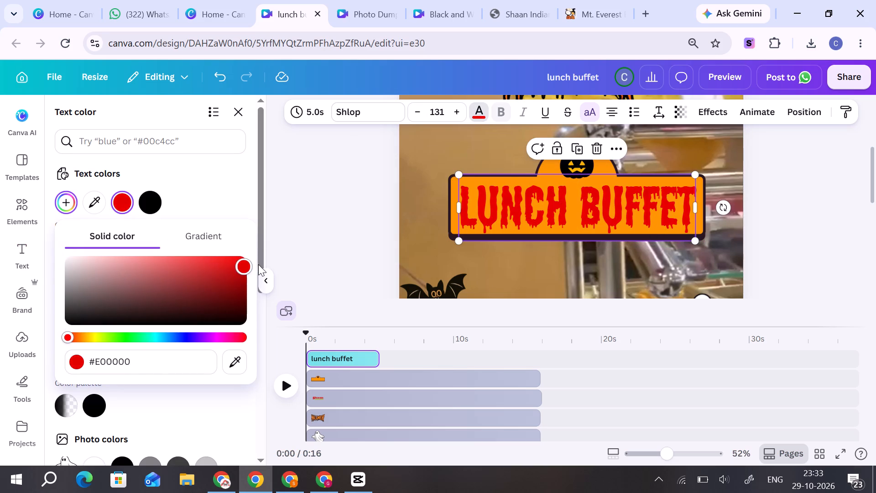
{"action": "left_click_drag", "start_coordinate": [258, 264], "coordinate": [273, 277]}
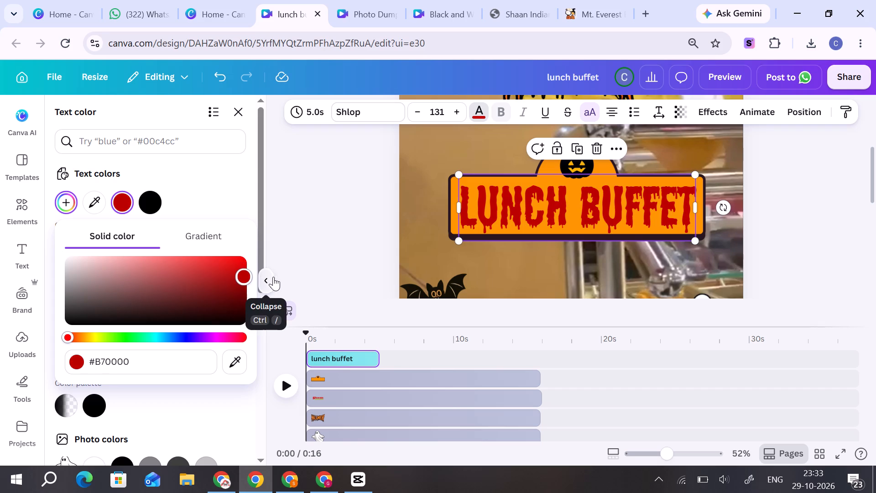
{"action": "left_click_drag", "start_coordinate": [273, 277], "coordinate": [275, 278]}
{"action": "left_click", "coordinate": [808, 203]}
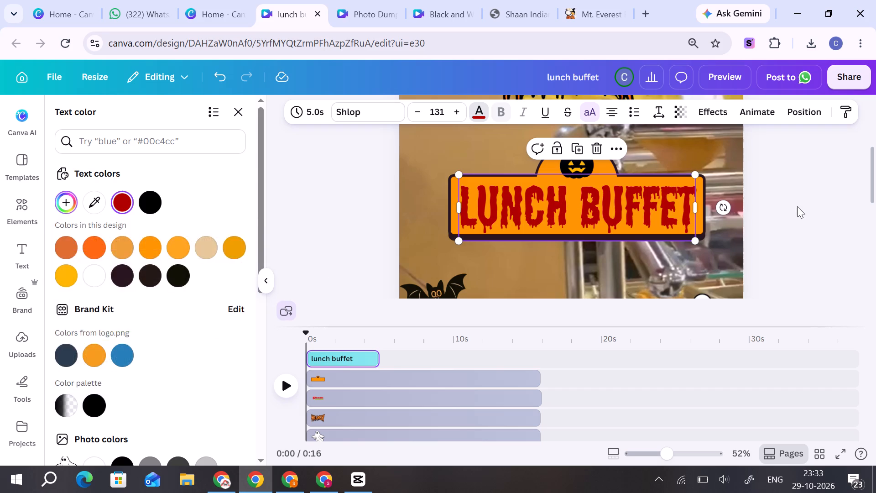
{"action": "left_click", "coordinate": [794, 206]}
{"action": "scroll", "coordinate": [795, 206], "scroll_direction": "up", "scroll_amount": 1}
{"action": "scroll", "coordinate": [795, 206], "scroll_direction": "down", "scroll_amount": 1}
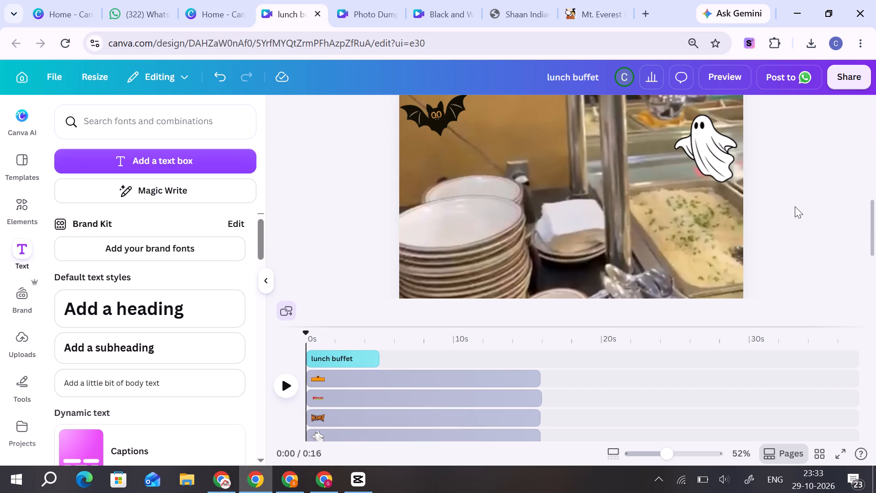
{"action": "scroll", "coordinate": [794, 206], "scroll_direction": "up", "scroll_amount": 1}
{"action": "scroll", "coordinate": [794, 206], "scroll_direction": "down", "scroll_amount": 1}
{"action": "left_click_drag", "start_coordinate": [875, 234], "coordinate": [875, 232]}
Duplicate the LUNCH BUFFET heading and place the copy just below the orange banner.
{"action": "left_click_drag", "start_coordinate": [875, 232], "coordinate": [870, 144]}
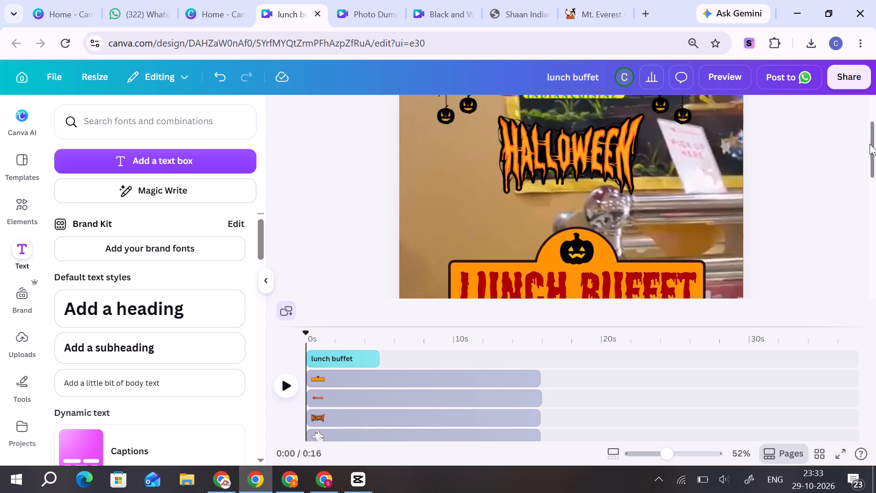
{"action": "left_click_drag", "start_coordinate": [870, 144], "coordinate": [875, 169]}
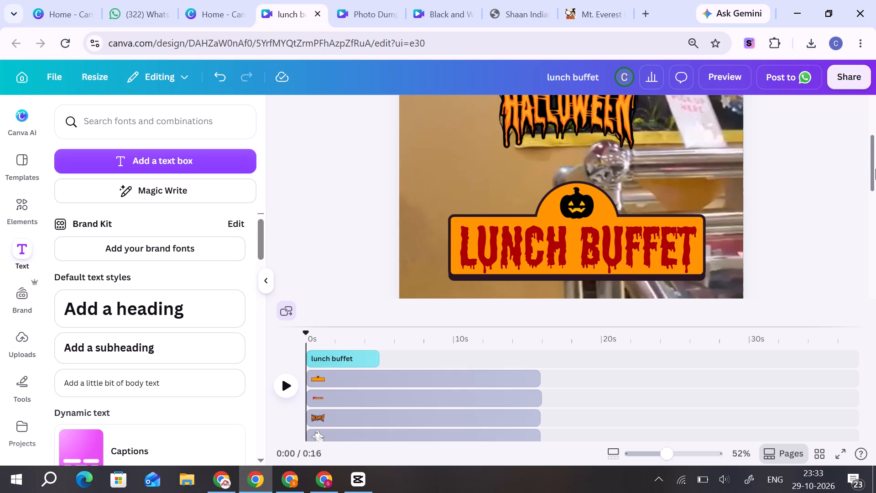
{"action": "left_click_drag", "start_coordinate": [875, 169], "coordinate": [875, 196]}
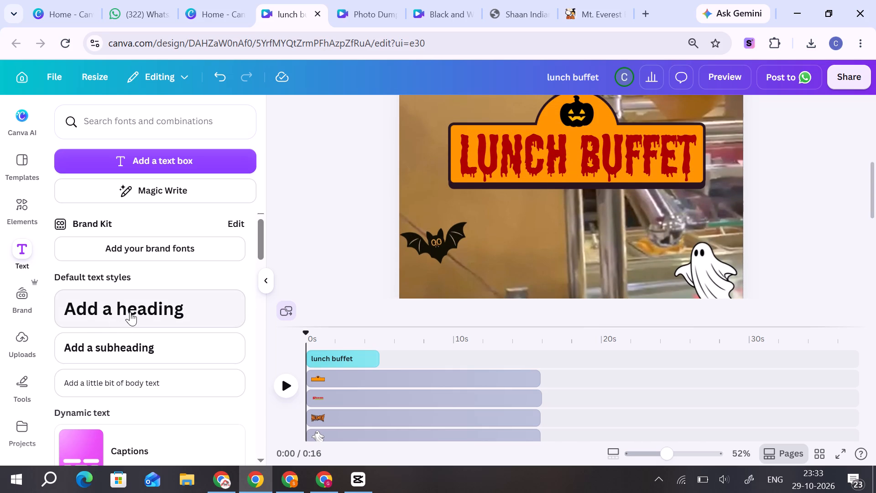
{"action": "left_click", "coordinate": [552, 164]}
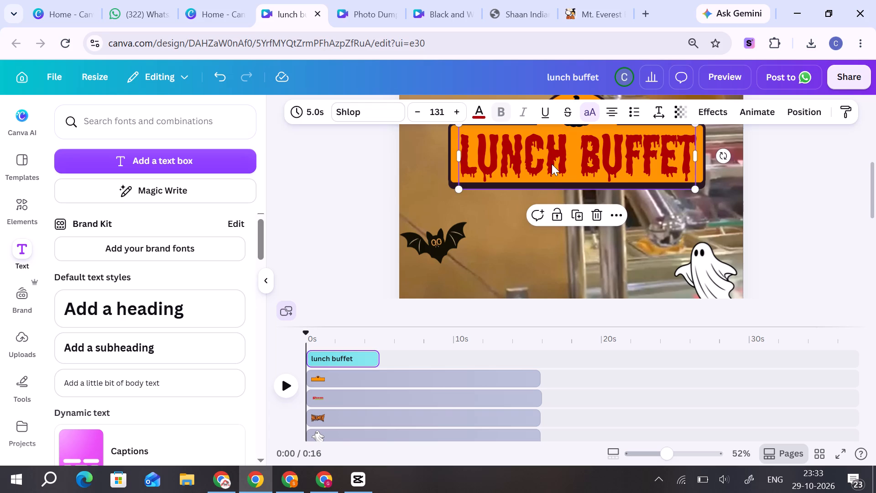
{"action": "left_click", "coordinate": [575, 214]}
{"action": "left_click_drag", "start_coordinate": [580, 166], "coordinate": [584, 209]}
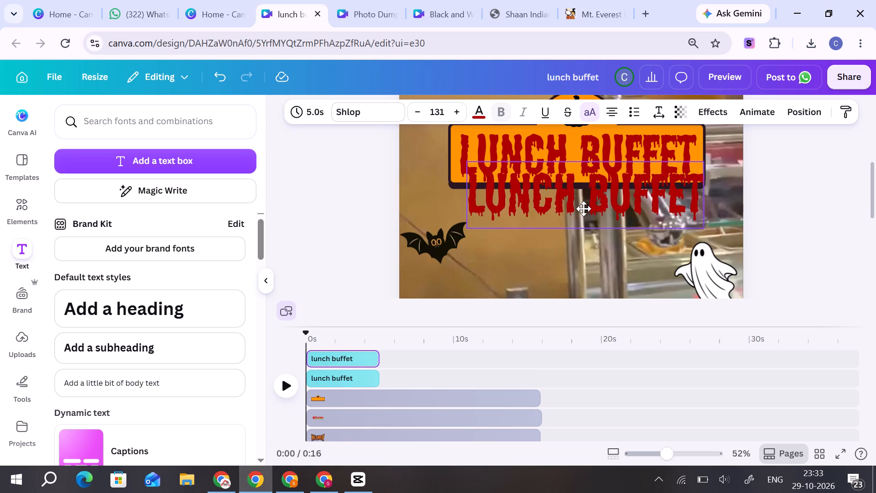
{"action": "left_click_drag", "start_coordinate": [584, 209], "coordinate": [582, 216]}
Replace the duplicated heading's text with "11am to 3pm".
{"action": "left_click", "coordinate": [582, 216]}
{"action": "type", "text": "11"}
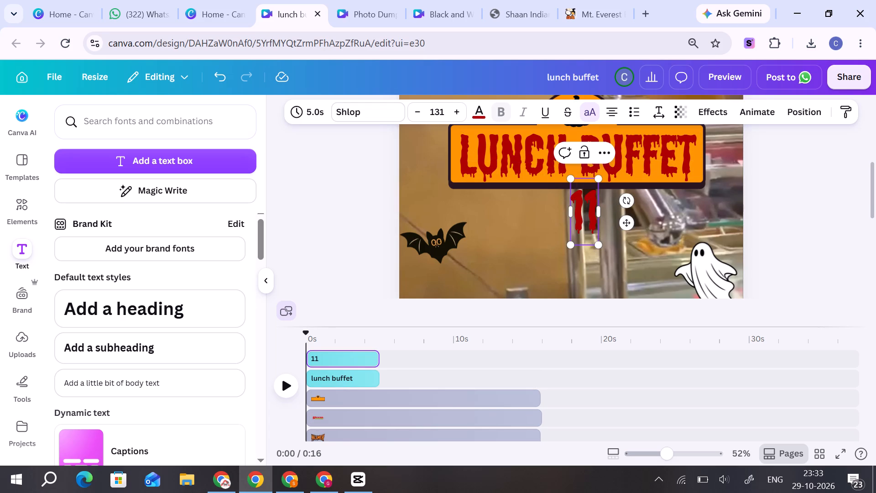
{"action": "type", "text": "am"}
{"action": "key", "text": "space"}
{"action": "type", "text": "to"}
{"action": "key", "text": "space"}
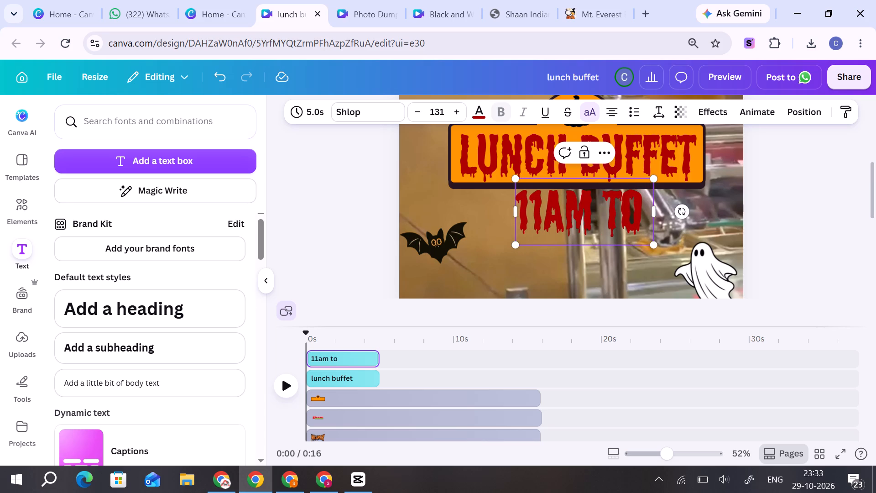
{"action": "type", "text": "3pm"}
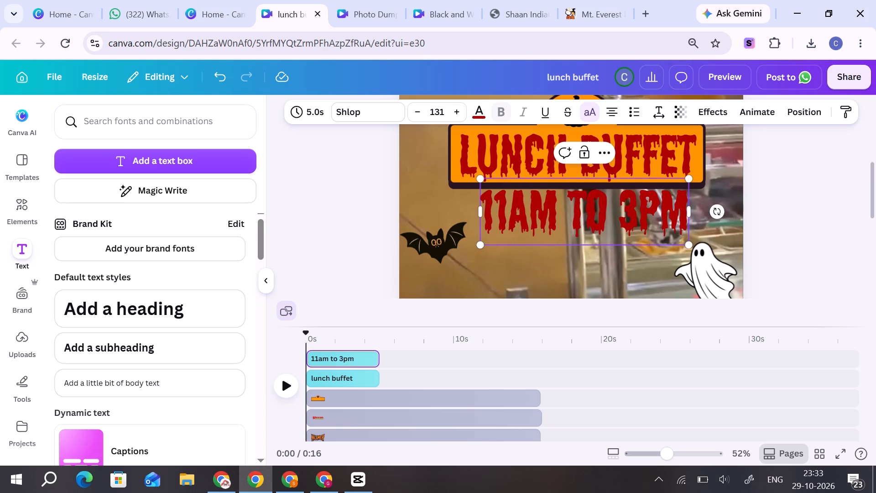
Recolour the whole 11AM TO 3PM text white using the design's existing colours.
{"action": "left_click", "coordinate": [486, 118]}
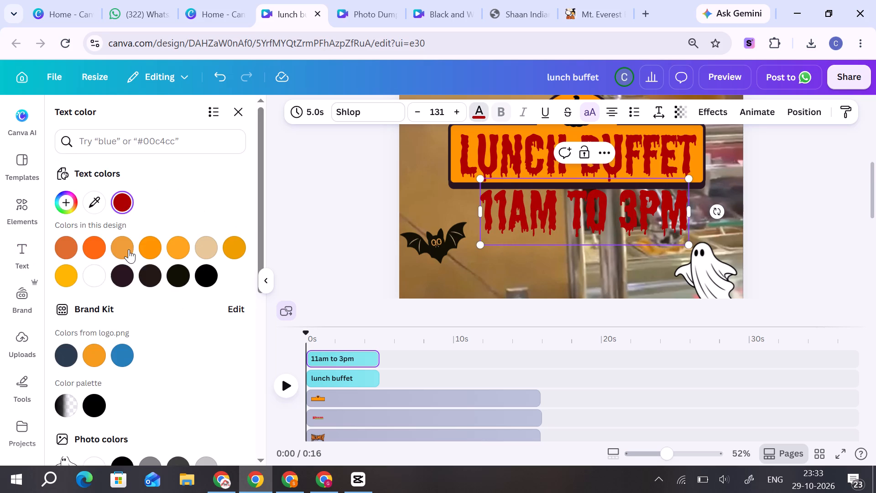
{"action": "left_click", "coordinate": [95, 281]}
{"action": "triple_click", "coordinate": [513, 210]}
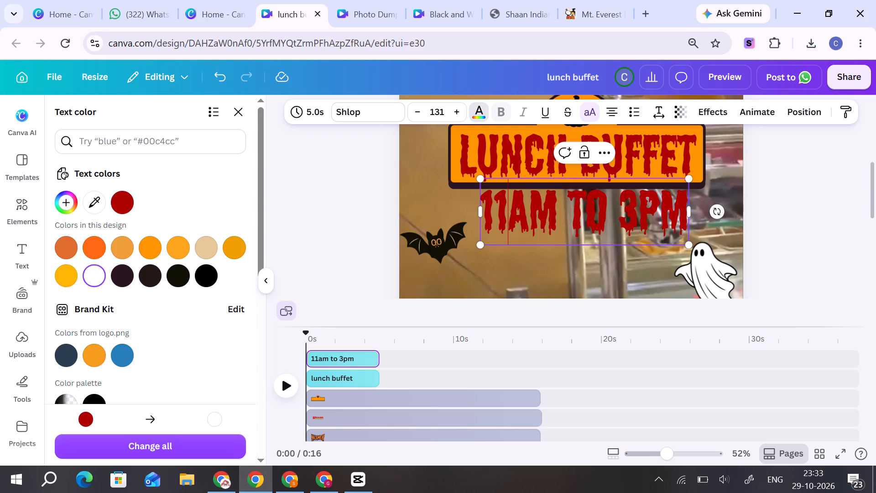
{"action": "left_click", "coordinate": [95, 278]}
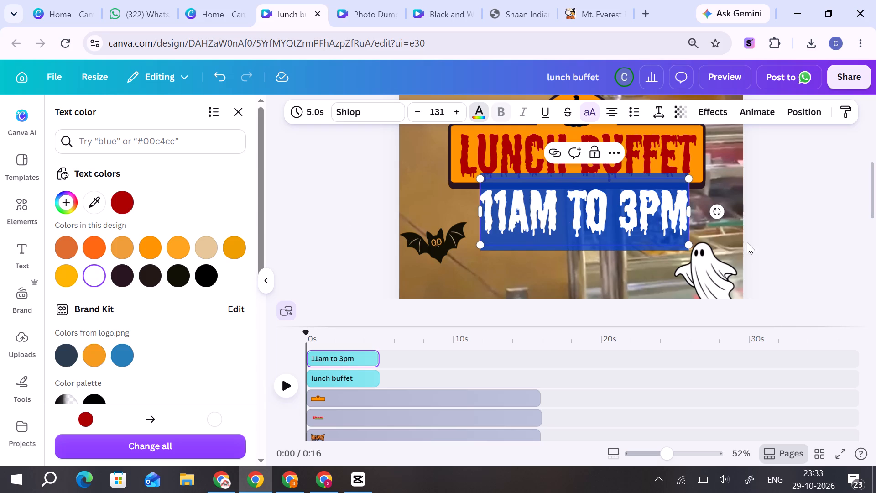
{"action": "double_click", "coordinate": [756, 240]}
Shrink the 11AM TO 3PM text to size 87.6 and centre it beneath the orange banner.
{"action": "left_click", "coordinate": [661, 221]}
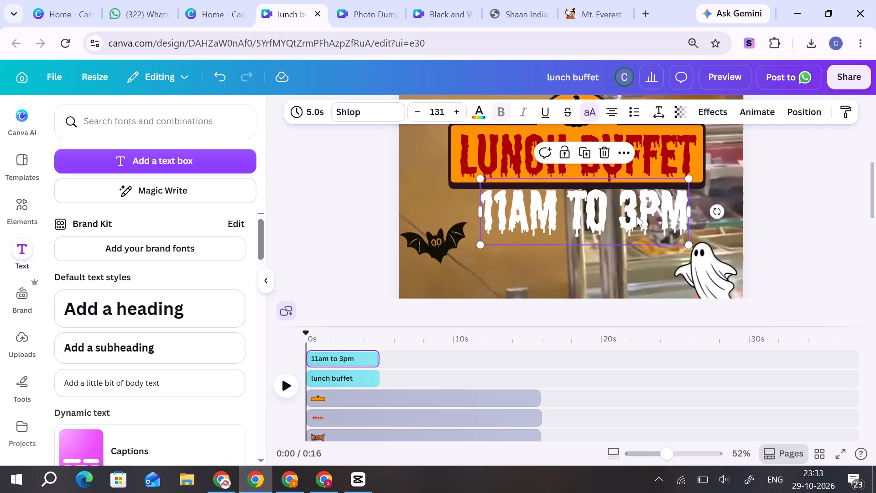
{"action": "left_click_drag", "start_coordinate": [481, 181], "coordinate": [543, 221]}
{"action": "left_click_drag", "start_coordinate": [623, 223], "coordinate": [586, 209]}
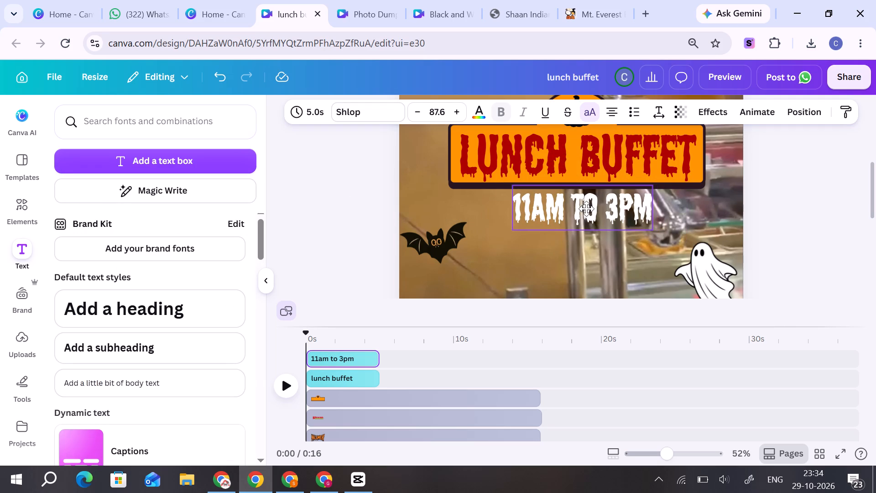
{"action": "left_click_drag", "start_coordinate": [586, 209], "coordinate": [584, 208]}
Open the text effects for the 11AM TO 3PM text.
{"action": "left_click", "coordinate": [699, 110]}
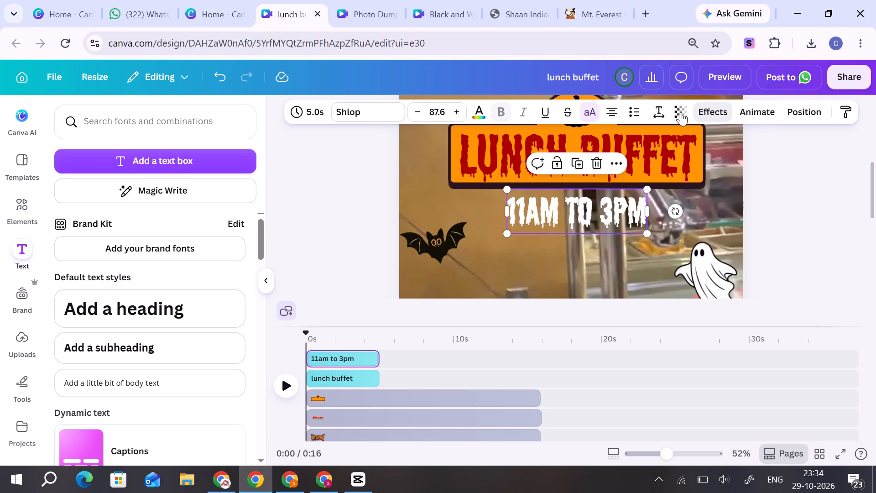
Apply the Glow effect to the 11AM TO 3PM text with an intensity of 94.
{"action": "left_click", "coordinate": [204, 170]}
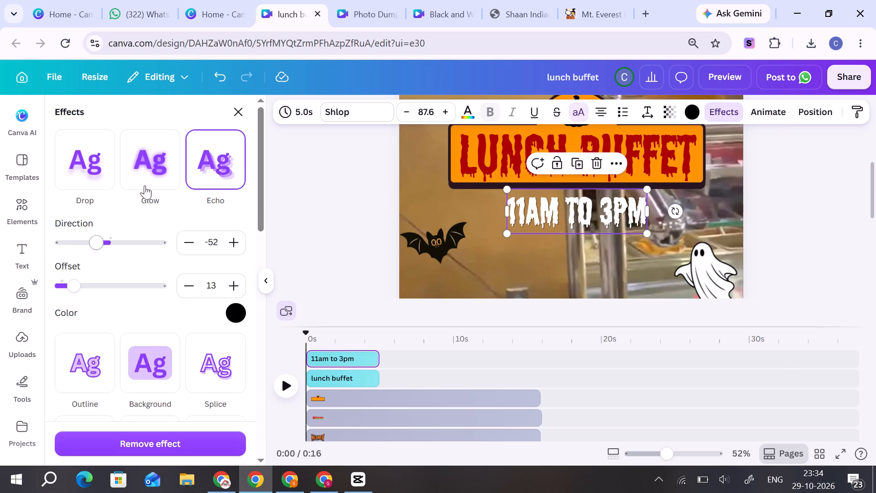
{"action": "left_click", "coordinate": [145, 170]}
{"action": "left_click_drag", "start_coordinate": [109, 241], "coordinate": [128, 242]}
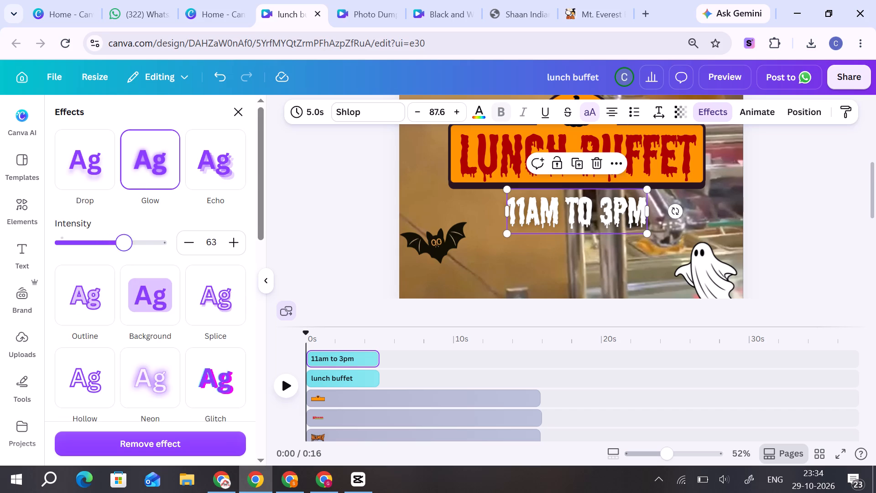
{"action": "left_click_drag", "start_coordinate": [128, 242], "coordinate": [156, 242]}
{"action": "left_click", "coordinate": [766, 195]}
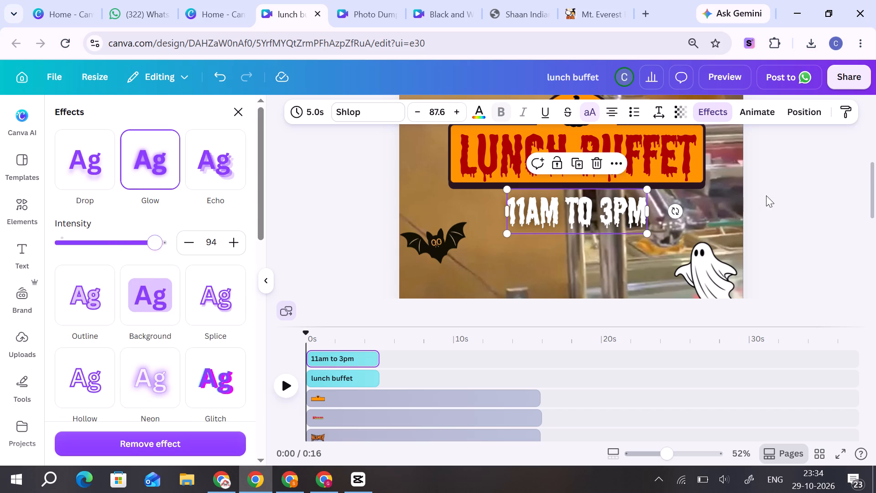
{"action": "left_click", "coordinate": [766, 195]}
Extend the 11am to 3pm and lunch buffet text clips on the timeline to 15.8 seconds each.
{"action": "scroll", "coordinate": [767, 198], "scroll_direction": "down", "scroll_amount": 3}
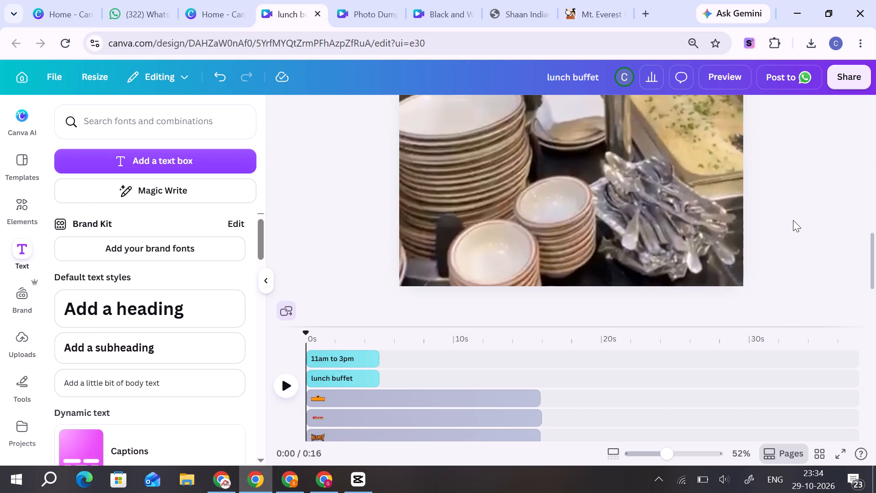
{"action": "scroll", "coordinate": [793, 220], "scroll_direction": "up", "scroll_amount": 3}
{"action": "scroll", "coordinate": [793, 220], "scroll_direction": "down", "scroll_amount": 2}
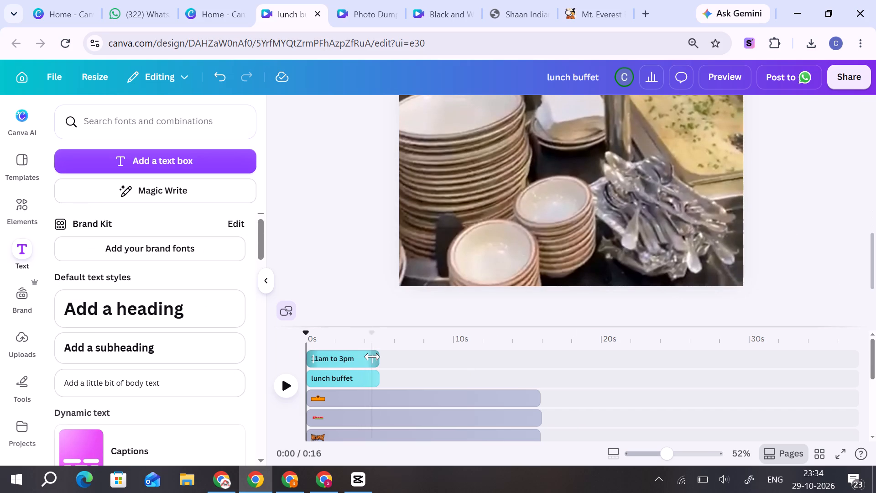
{"action": "left_click_drag", "start_coordinate": [372, 357], "coordinate": [532, 359]}
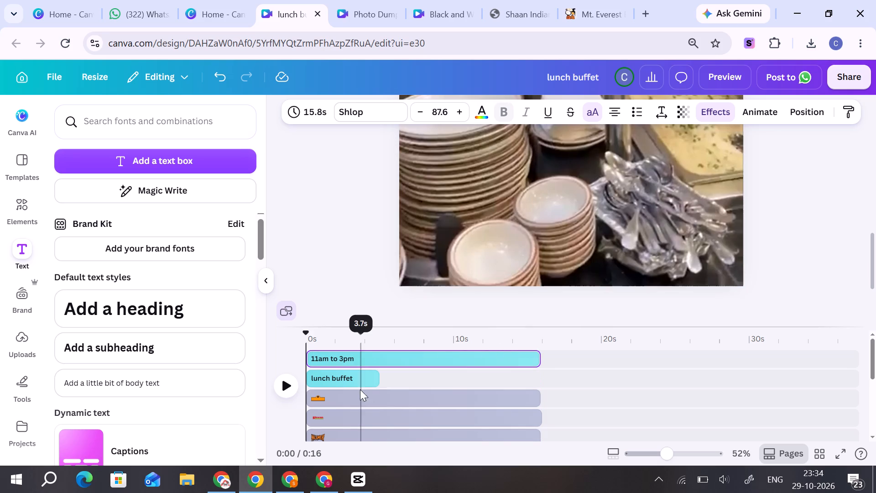
{"action": "left_click_drag", "start_coordinate": [372, 382], "coordinate": [534, 382]}
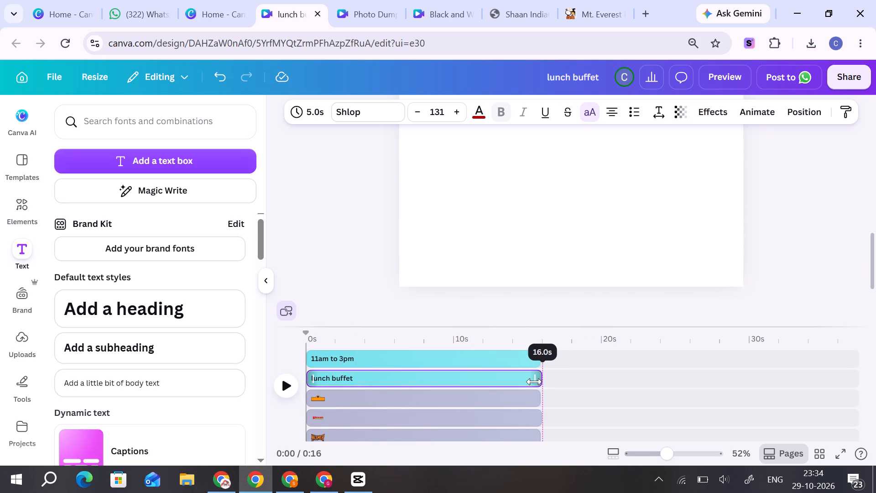
{"action": "left_click_drag", "start_coordinate": [534, 382], "coordinate": [533, 382]}
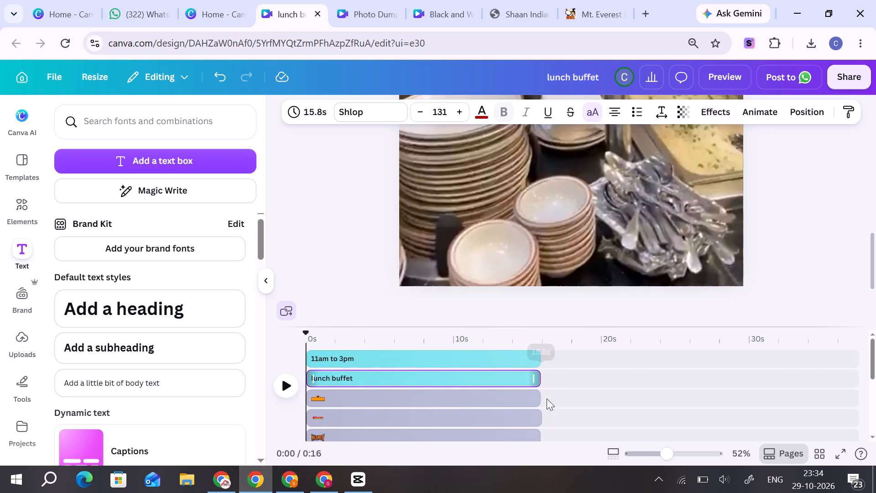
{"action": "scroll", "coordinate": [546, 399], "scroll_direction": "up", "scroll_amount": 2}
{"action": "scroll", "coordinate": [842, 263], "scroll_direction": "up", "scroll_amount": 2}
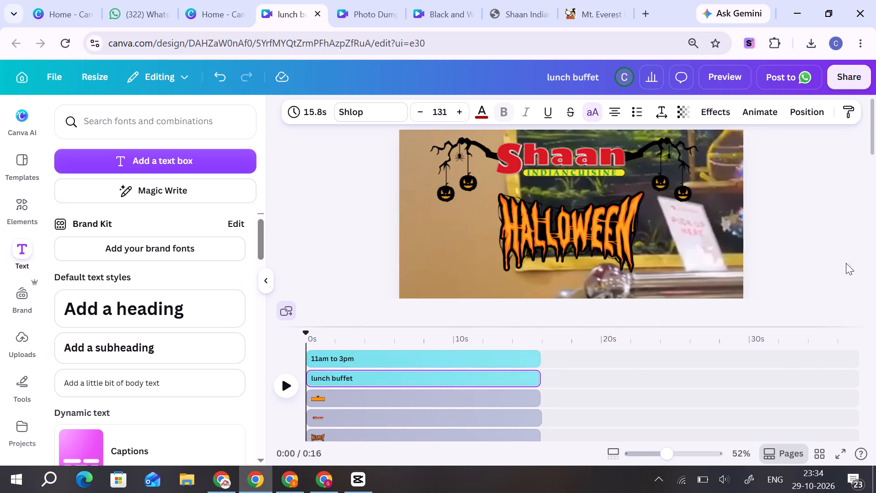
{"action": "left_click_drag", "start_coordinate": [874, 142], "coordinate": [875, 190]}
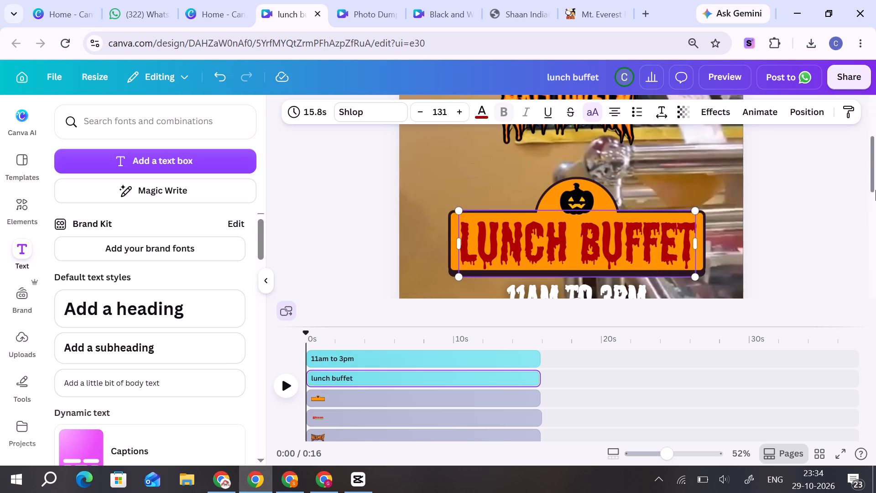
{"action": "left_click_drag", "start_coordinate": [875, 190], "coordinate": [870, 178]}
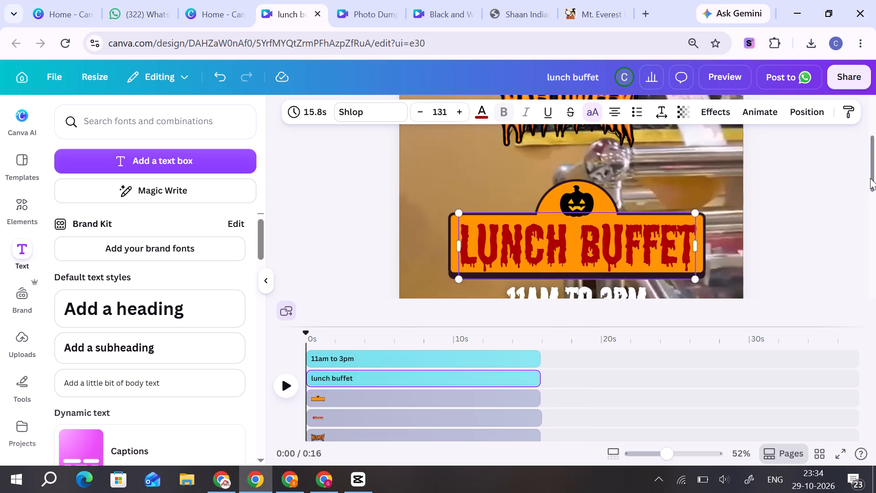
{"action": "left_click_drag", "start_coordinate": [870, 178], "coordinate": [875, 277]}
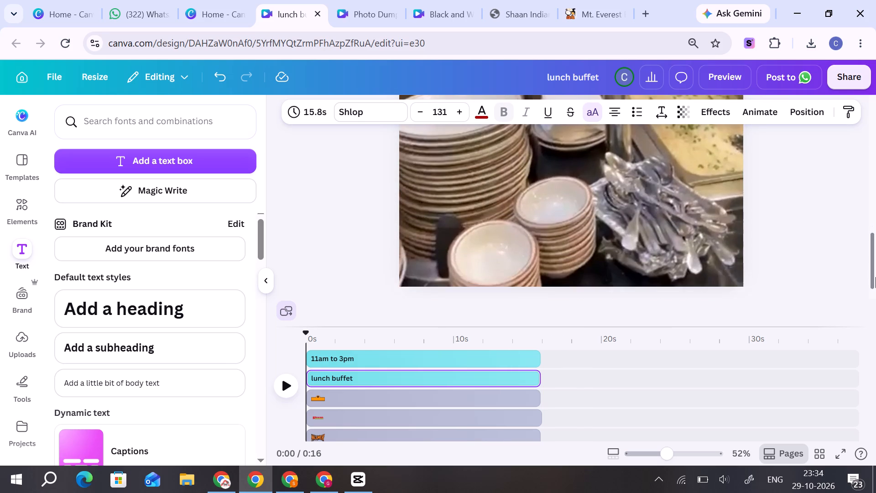
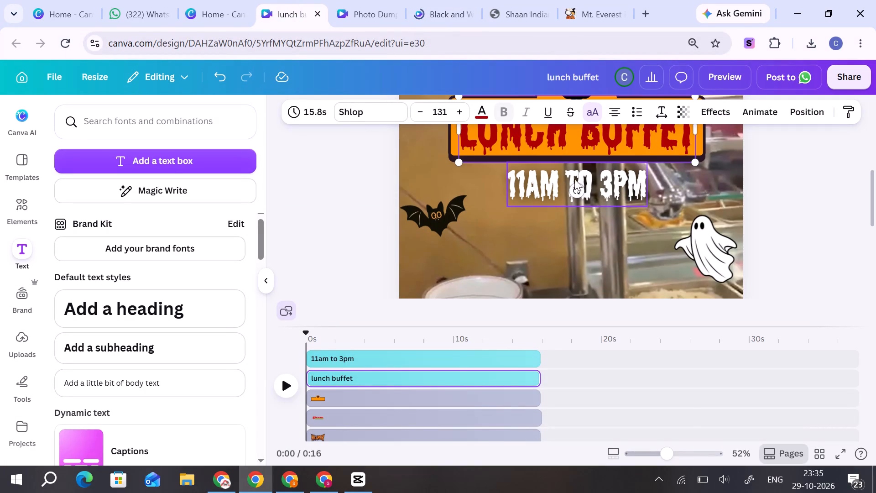
Duplicate the 11AM TO 3PM text below the original and replace the copy's wording with "Open regular hours 11am-9:30pm".
{"action": "left_click", "coordinate": [612, 175]}
{"action": "left_click", "coordinate": [577, 230]}
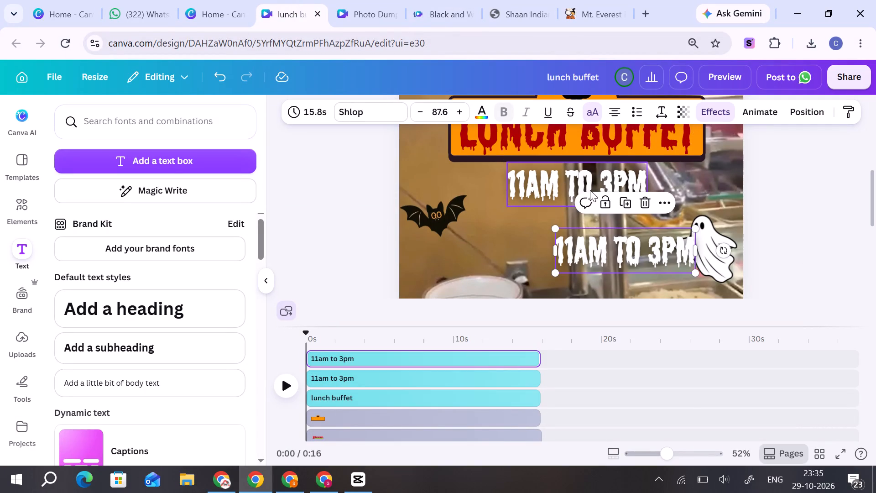
{"action": "left_click", "coordinate": [610, 246]}
{"action": "key", "text": "ctrl+v"}
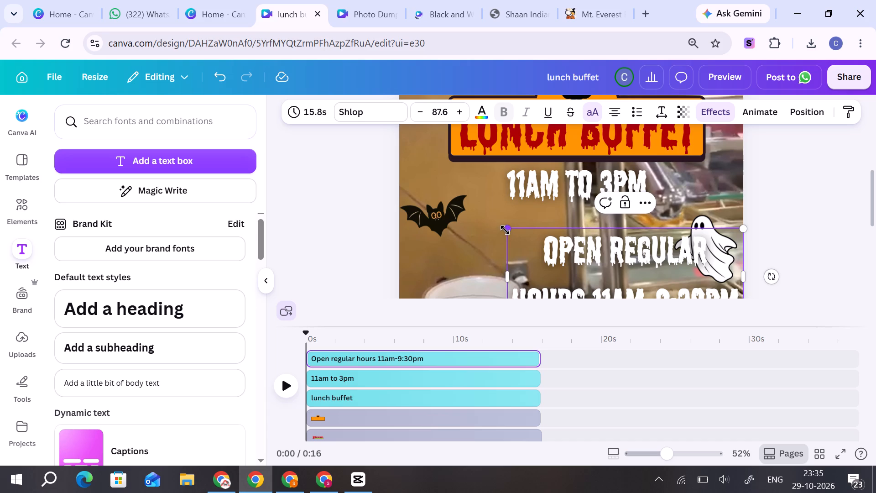
Shrink the "Open regular hours 11am-9:30pm" text to size 56.1.
{"action": "left_click_drag", "start_coordinate": [505, 230], "coordinate": [593, 258]}
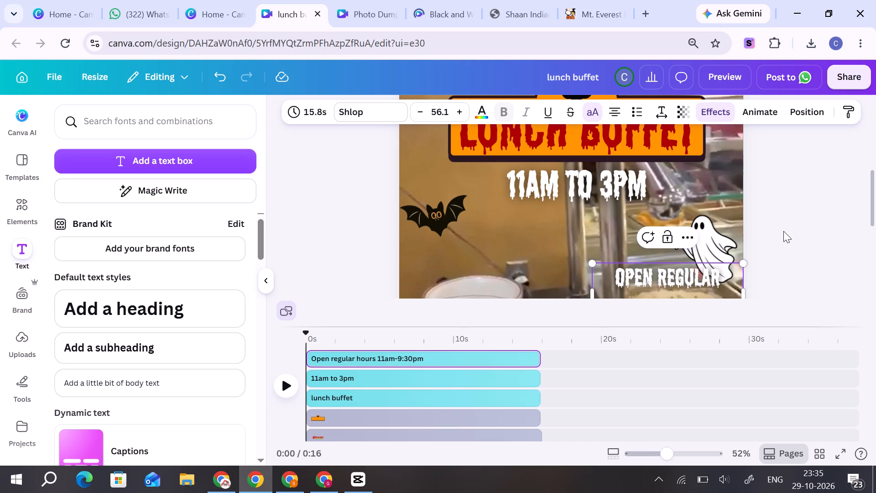
Place the OPEN REGULAR HOURS 11AM-9:30PM text beneath 11AM TO 3PM on a single line at size 39.8.
{"action": "left_click", "coordinate": [783, 231]}
{"action": "left_click_drag", "start_coordinate": [688, 294], "coordinate": [565, 235]}
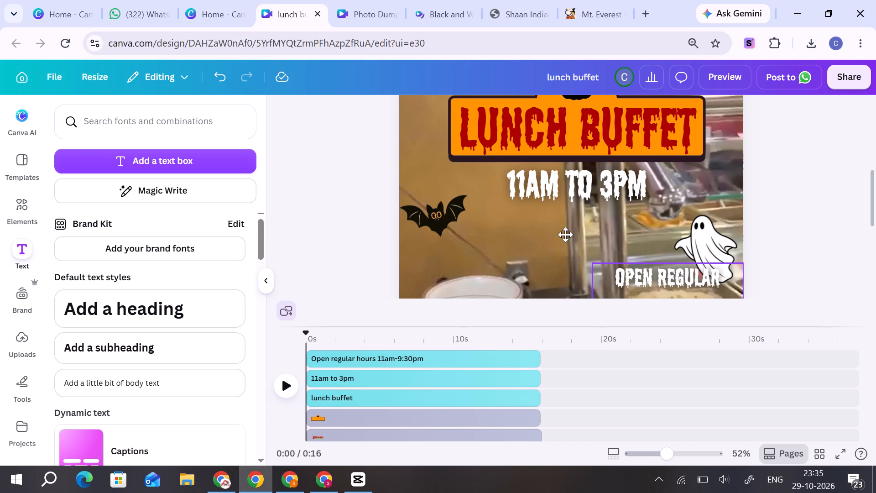
{"action": "left_click_drag", "start_coordinate": [565, 235], "coordinate": [548, 232]}
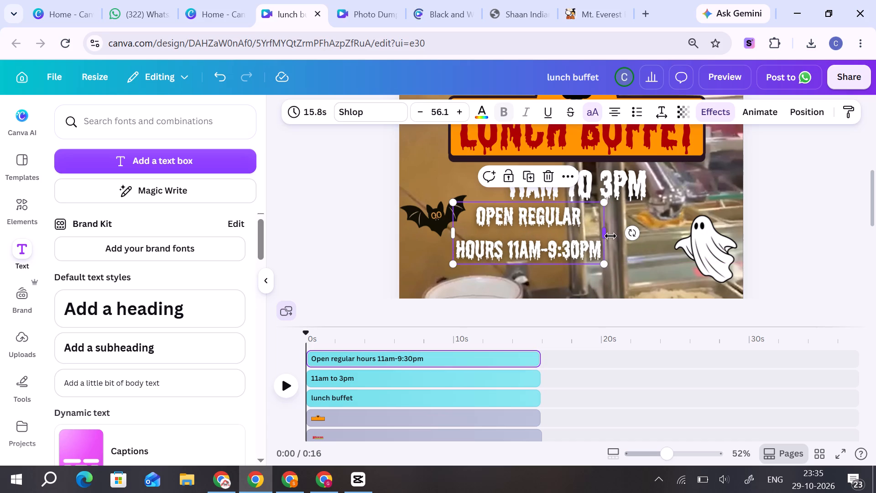
{"action": "left_click_drag", "start_coordinate": [610, 236], "coordinate": [726, 220]}
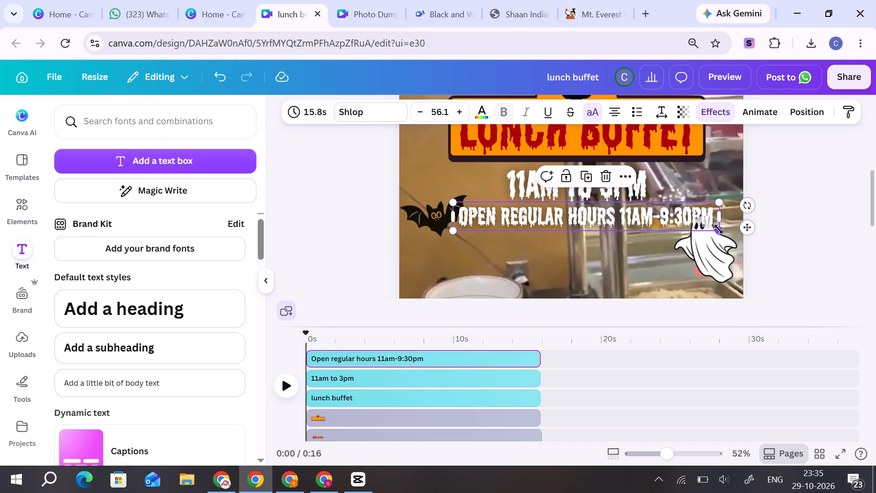
{"action": "left_click_drag", "start_coordinate": [719, 229], "coordinate": [641, 224]}
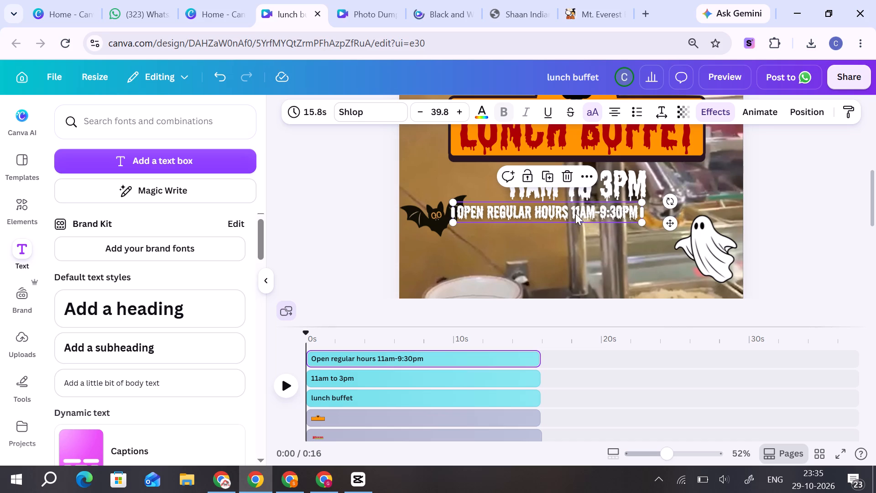
{"action": "left_click_drag", "start_coordinate": [575, 213], "coordinate": [610, 211]}
Remove the Glow effect from the OPEN REGULAR HOURS 11AM-9:30PM text.
{"action": "left_click", "coordinate": [713, 111]}
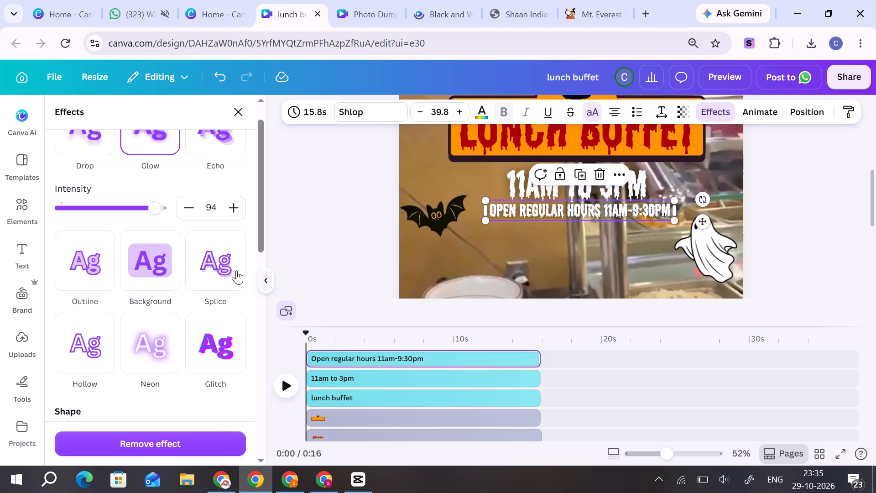
{"action": "scroll", "coordinate": [211, 316], "scroll_direction": "down", "scroll_amount": 2}
{"action": "scroll", "coordinate": [210, 284], "scroll_direction": "up", "scroll_amount": 1}
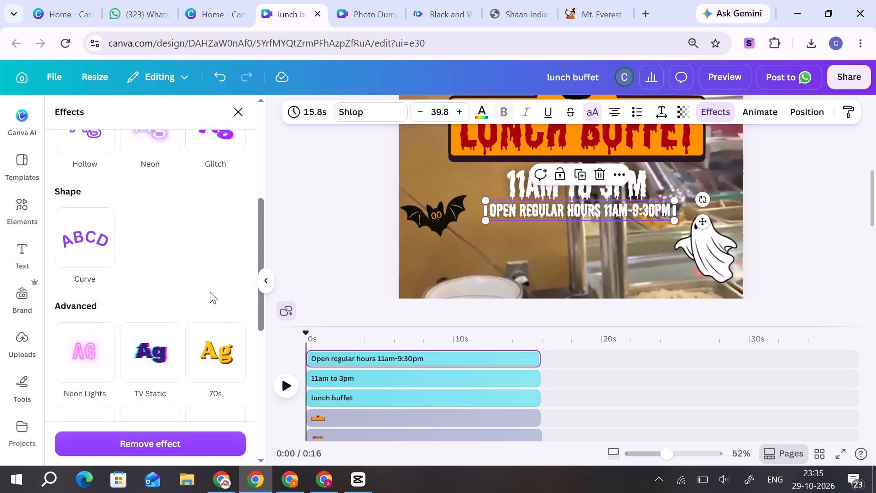
{"action": "left_click_drag", "start_coordinate": [257, 252], "coordinate": [260, 208]}
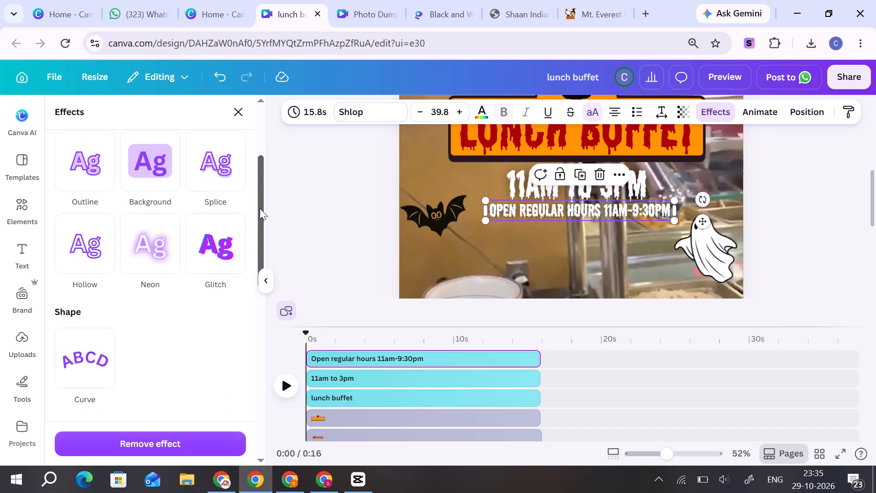
{"action": "left_click_drag", "start_coordinate": [260, 208], "coordinate": [263, 266]}
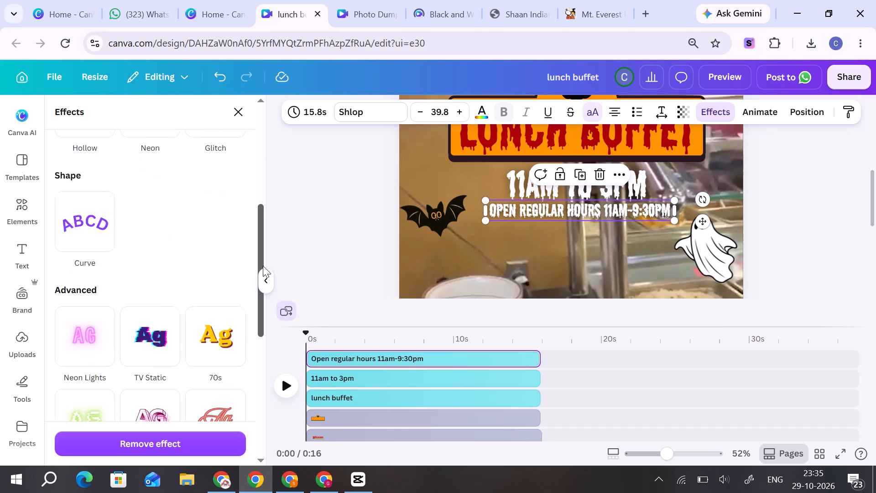
{"action": "left_click_drag", "start_coordinate": [263, 266], "coordinate": [262, 326]}
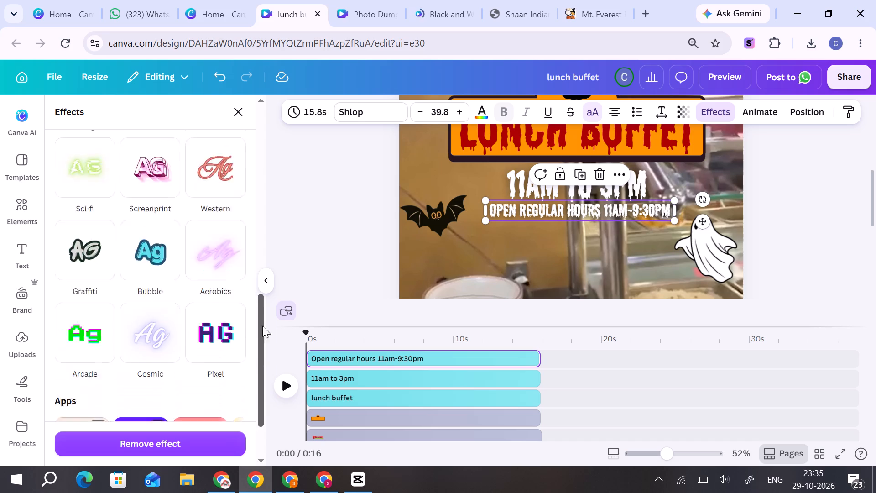
{"action": "left_click_drag", "start_coordinate": [262, 326], "coordinate": [258, 244]}
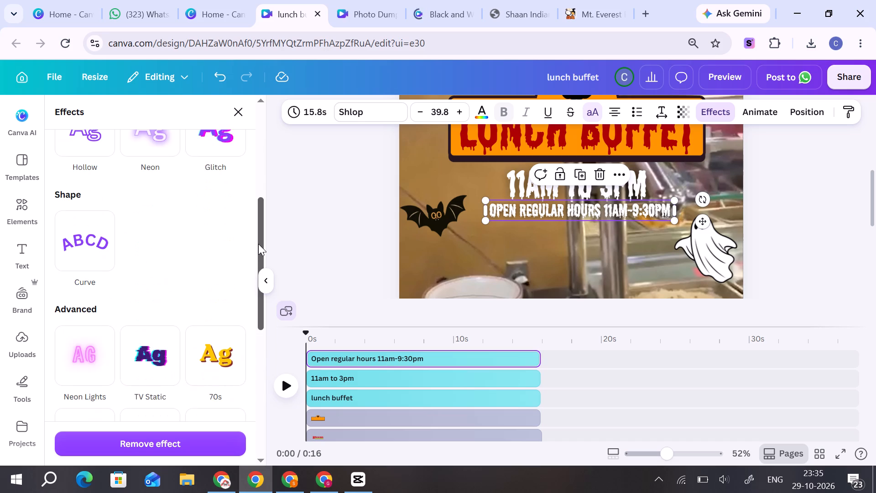
{"action": "left_click_drag", "start_coordinate": [258, 244], "coordinate": [254, 207]}
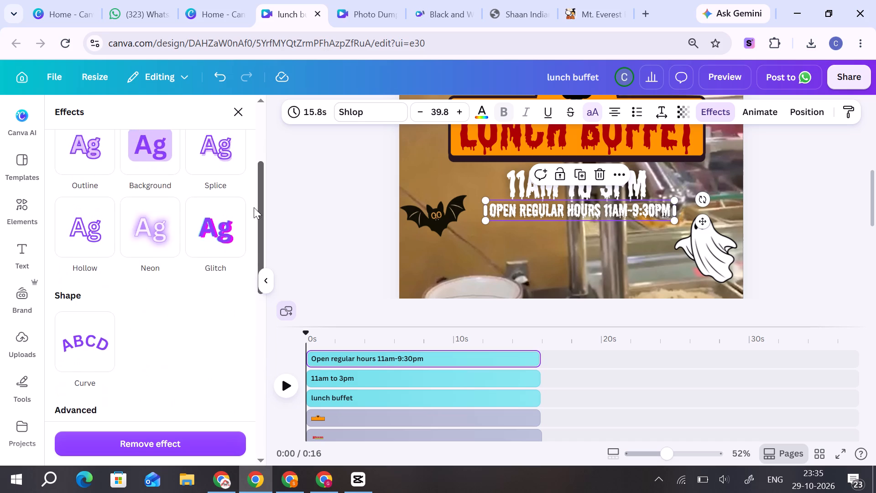
{"action": "left_click_drag", "start_coordinate": [254, 207], "coordinate": [247, 152]}
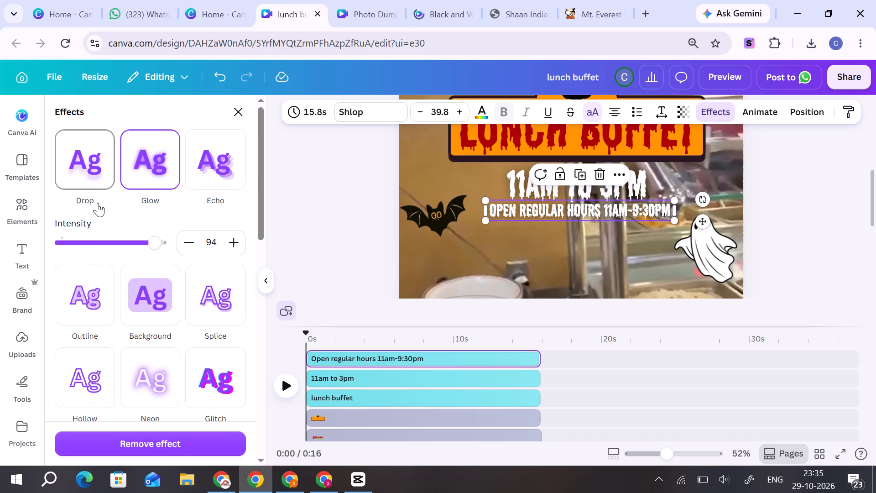
{"action": "scroll", "coordinate": [98, 203], "scroll_direction": "up", "scroll_amount": 4}
{"action": "scroll", "coordinate": [106, 314], "scroll_direction": "down", "scroll_amount": 1}
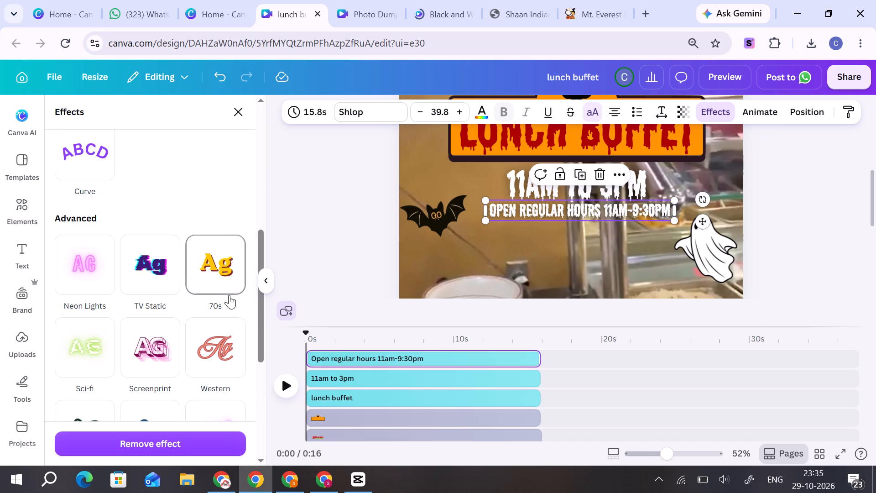
{"action": "scroll", "coordinate": [229, 295], "scroll_direction": "down", "scroll_amount": 5}
{"action": "scroll", "coordinate": [224, 309], "scroll_direction": "up", "scroll_amount": 2}
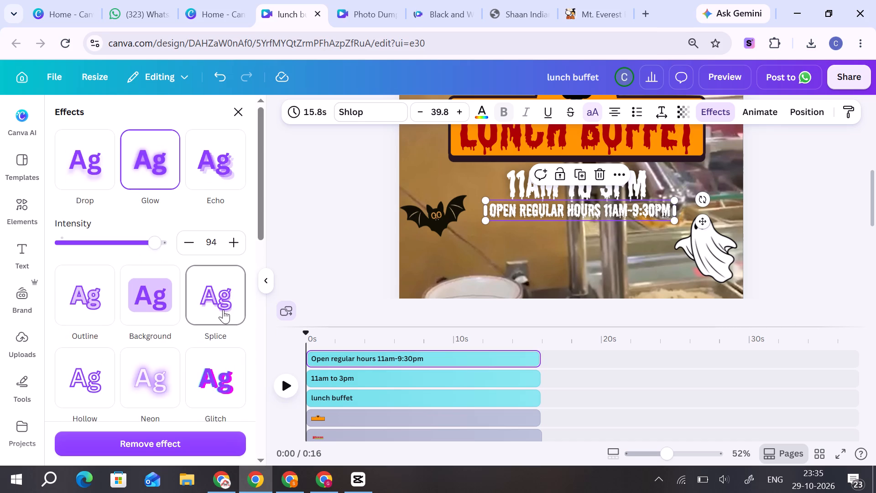
{"action": "scroll", "coordinate": [236, 294], "scroll_direction": "down", "scroll_amount": 1}
{"action": "scroll", "coordinate": [236, 294], "scroll_direction": "up", "scroll_amount": 1}
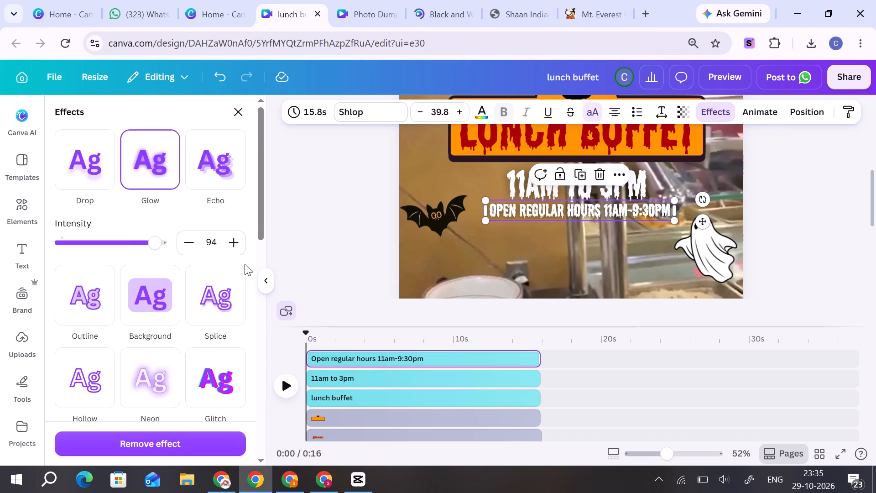
{"action": "scroll", "coordinate": [242, 271], "scroll_direction": "down", "scroll_amount": 3}
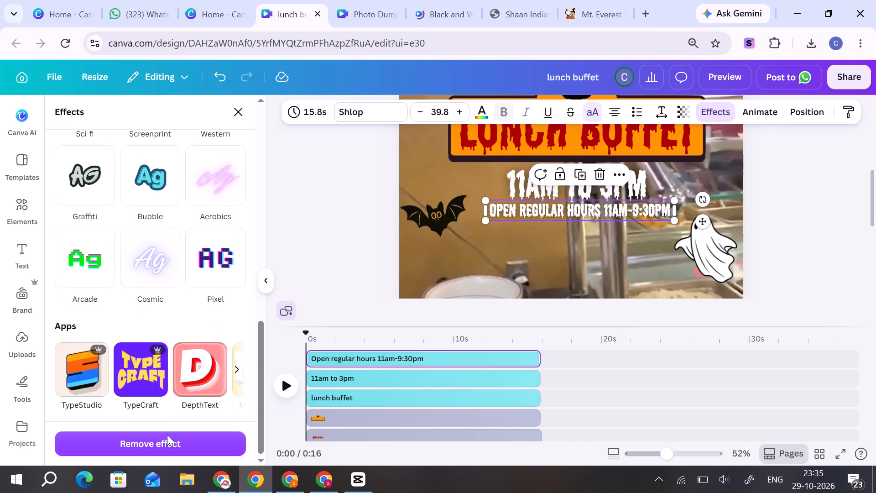
{"action": "scroll", "coordinate": [182, 409], "scroll_direction": "up", "scroll_amount": 3}
{"action": "left_click", "coordinate": [169, 437]}
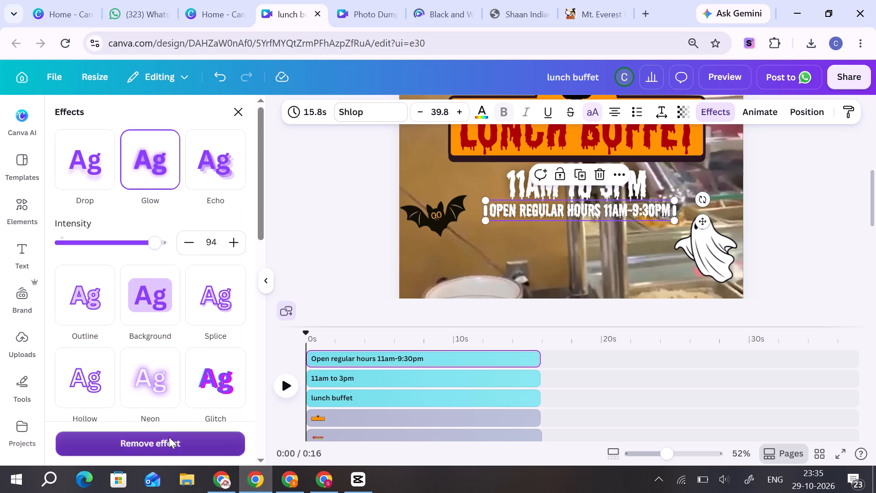
Apply the Background effect in black to the OPEN REGULAR HOURS 11AM-9:30PM text.
{"action": "left_click", "coordinate": [705, 111]}
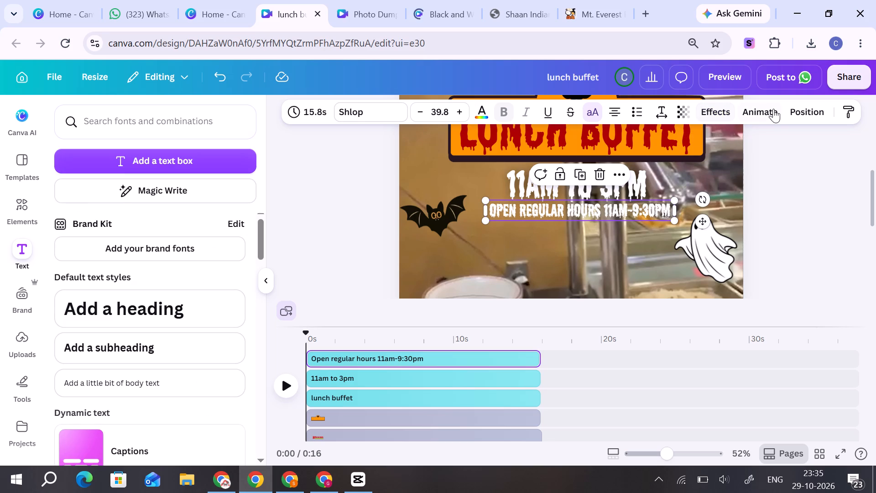
{"action": "left_click", "coordinate": [713, 111]}
{"action": "scroll", "coordinate": [253, 247], "scroll_direction": "down", "scroll_amount": 2}
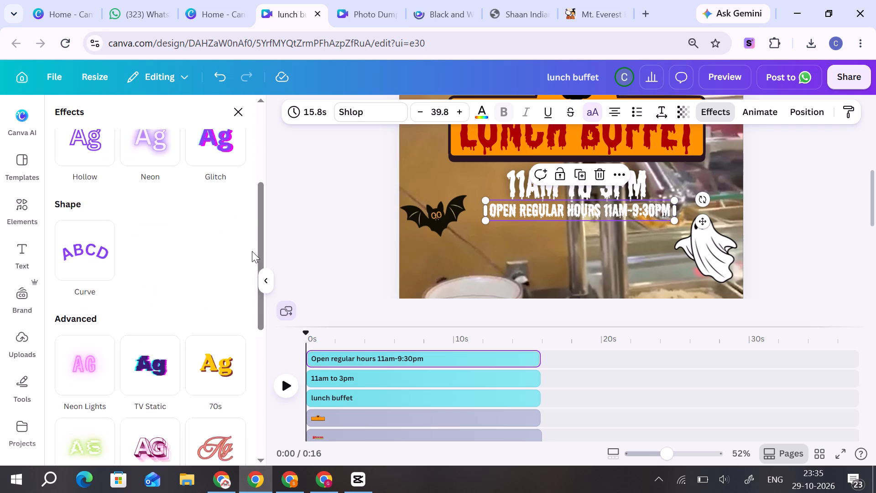
{"action": "scroll", "coordinate": [252, 251], "scroll_direction": "down", "scroll_amount": 1}
{"action": "scroll", "coordinate": [251, 256], "scroll_direction": "up", "scroll_amount": 1}
{"action": "scroll", "coordinate": [251, 256], "scroll_direction": "down", "scroll_amount": 1}
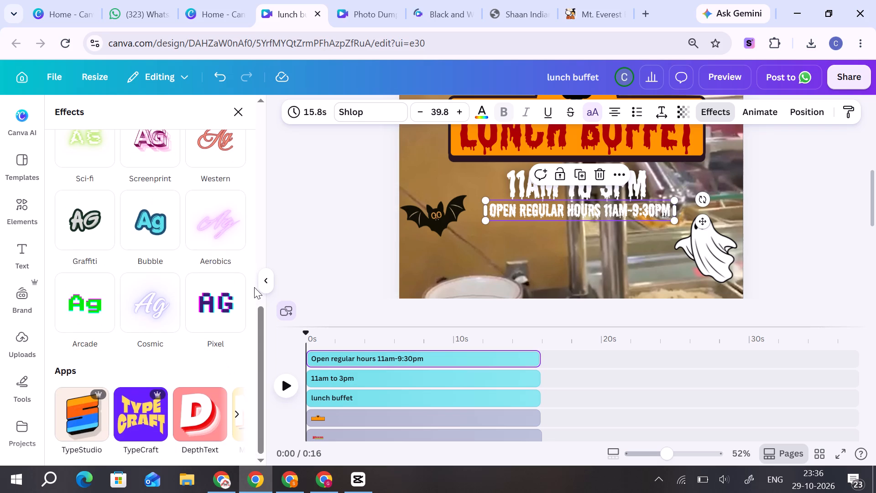
{"action": "left_click_drag", "start_coordinate": [259, 320], "coordinate": [257, 265]}
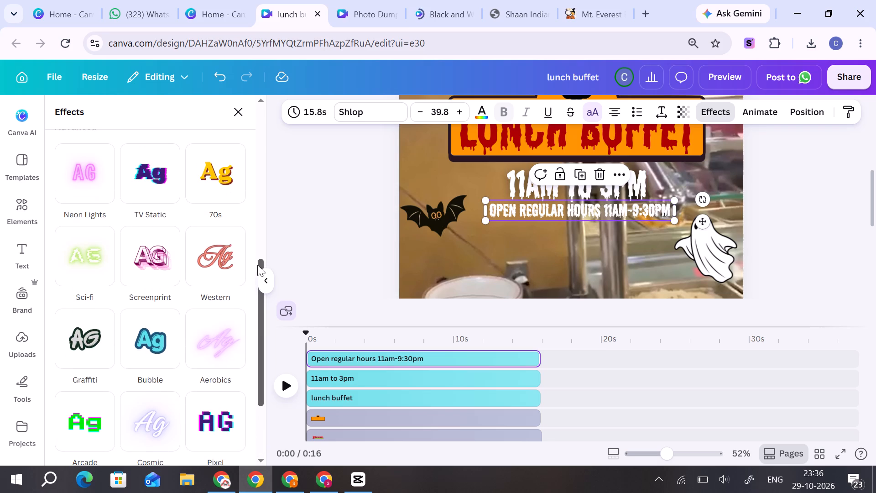
{"action": "left_click_drag", "start_coordinate": [257, 265], "coordinate": [268, 196]}
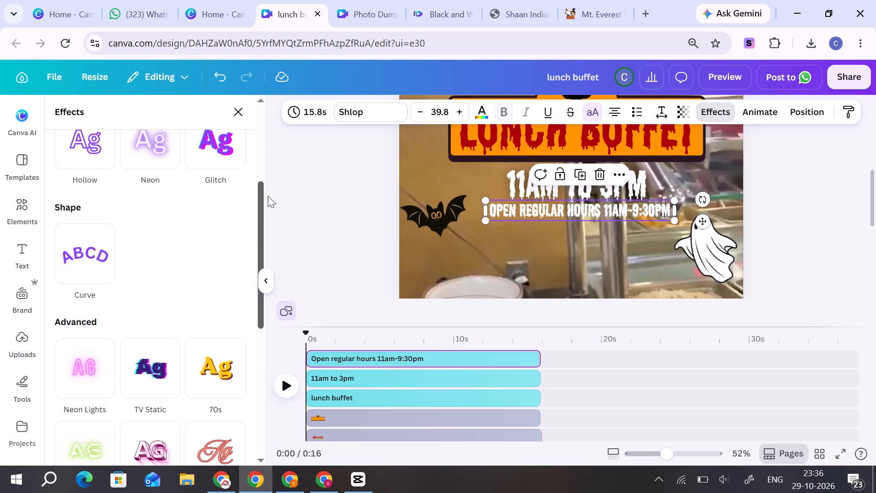
{"action": "left_click_drag", "start_coordinate": [268, 196], "coordinate": [269, 124]}
{"action": "left_click", "coordinate": [162, 232]}
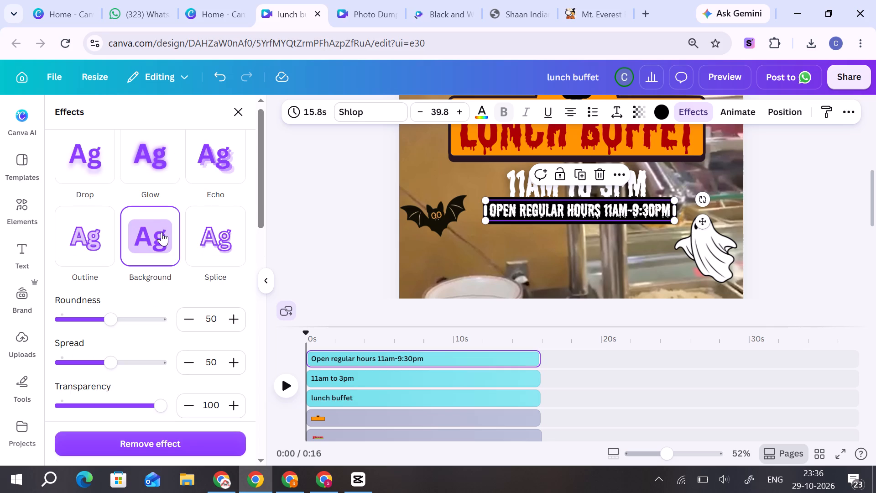
Centre the black-backed regular hours text just beneath 11AM TO 3PM and deselect it.
{"action": "left_click_drag", "start_coordinate": [634, 207], "coordinate": [627, 207]}
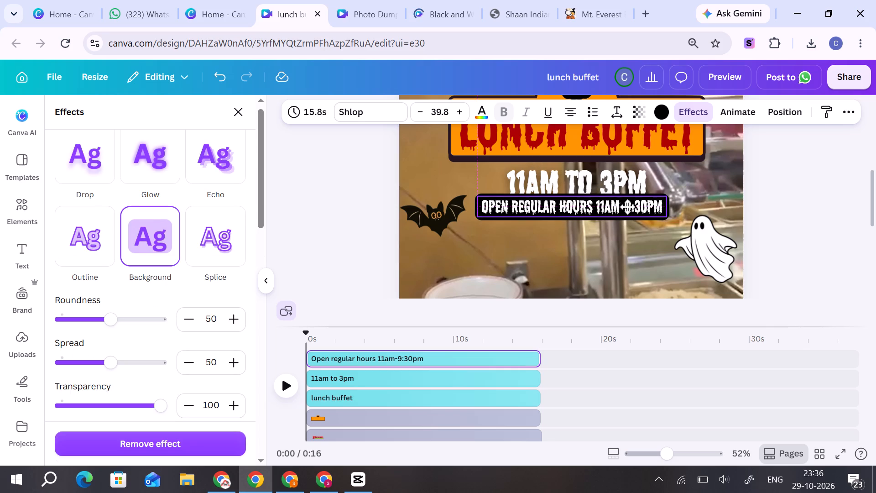
{"action": "left_click_drag", "start_coordinate": [627, 207], "coordinate": [629, 209]}
{"action": "left_click", "coordinate": [799, 208]}
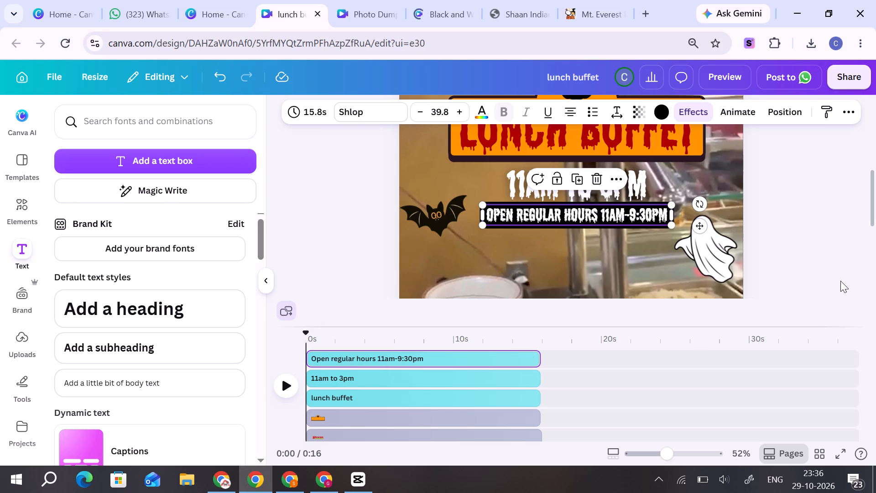
{"action": "scroll", "coordinate": [819, 249], "scroll_direction": "down", "scroll_amount": 3}
{"action": "scroll", "coordinate": [819, 249], "scroll_direction": "up", "scroll_amount": 1}
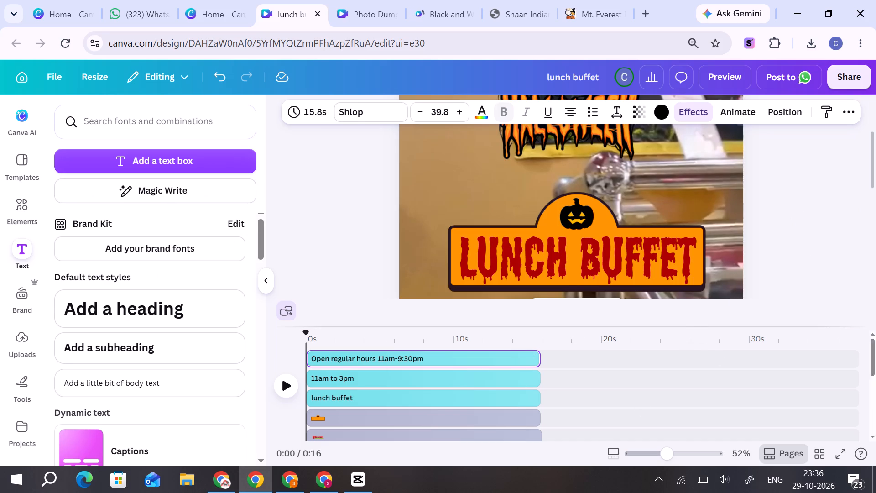
{"action": "left_click", "coordinate": [817, 230]}
{"action": "scroll", "coordinate": [810, 210], "scroll_direction": "down", "scroll_amount": 4}
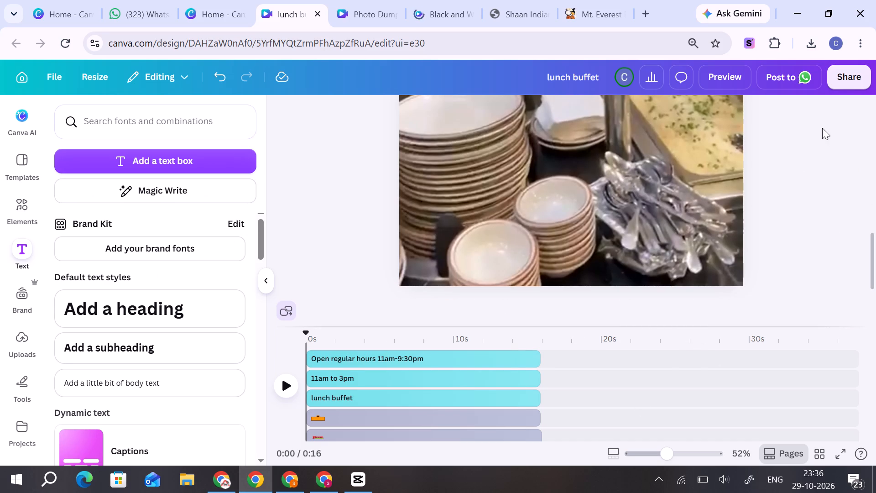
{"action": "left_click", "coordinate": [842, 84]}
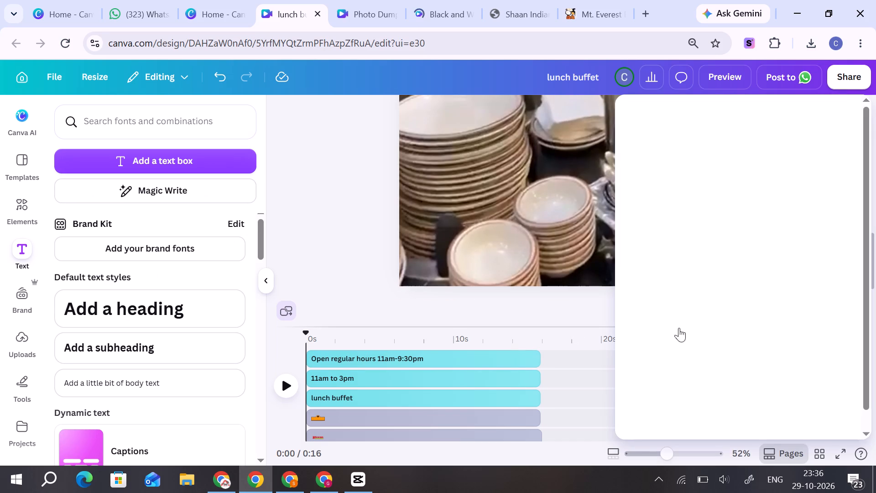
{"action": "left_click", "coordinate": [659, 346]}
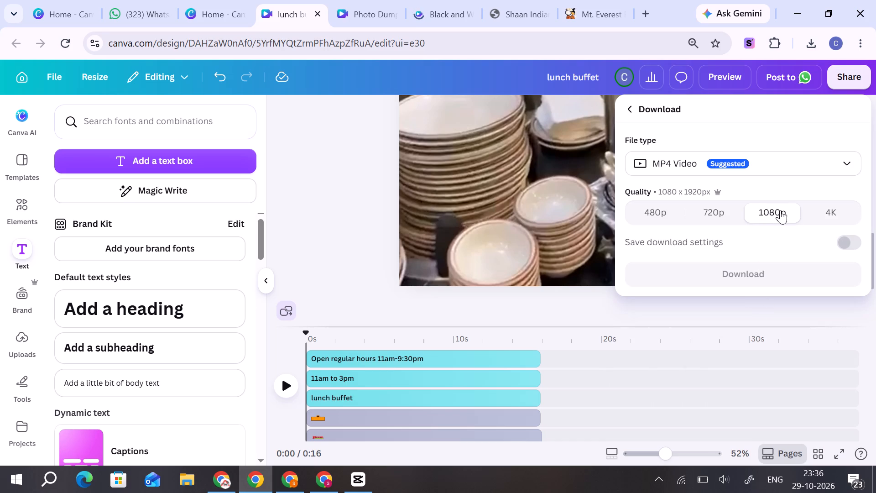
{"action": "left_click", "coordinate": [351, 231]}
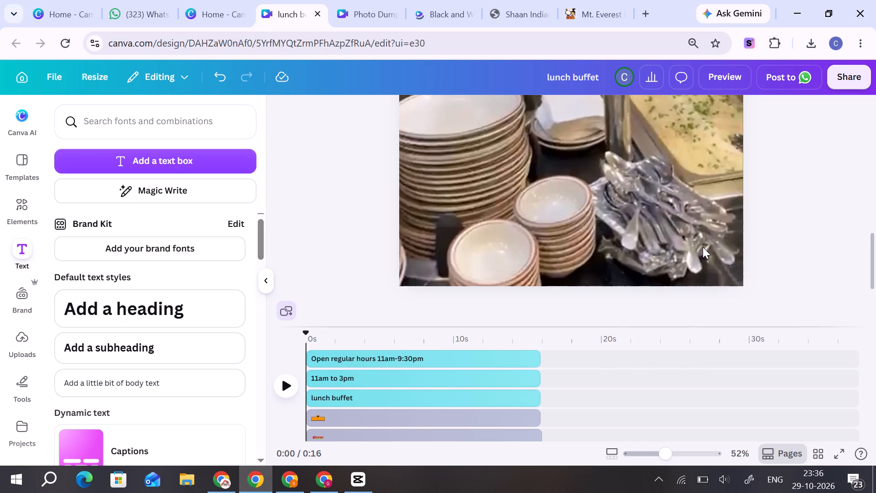
Download the lunch buffet design as an MP4 video at 1080p quality.
{"action": "left_click", "coordinate": [848, 81]}
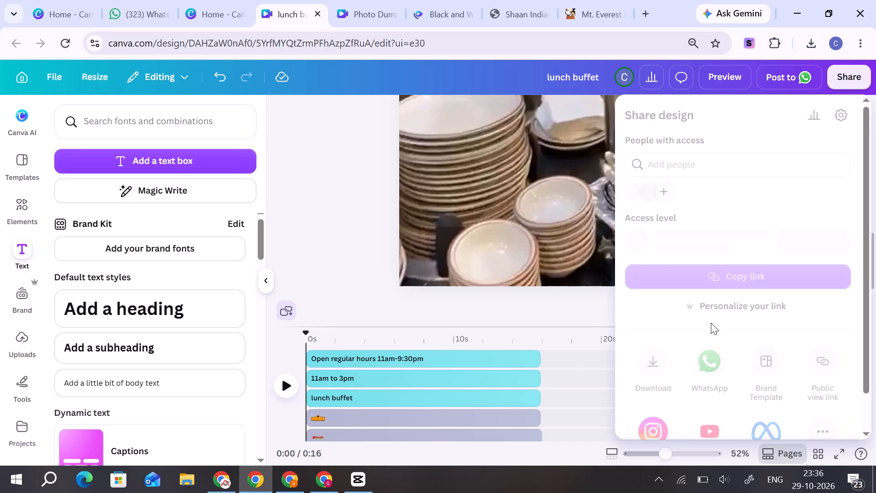
{"action": "left_click", "coordinate": [657, 371]}
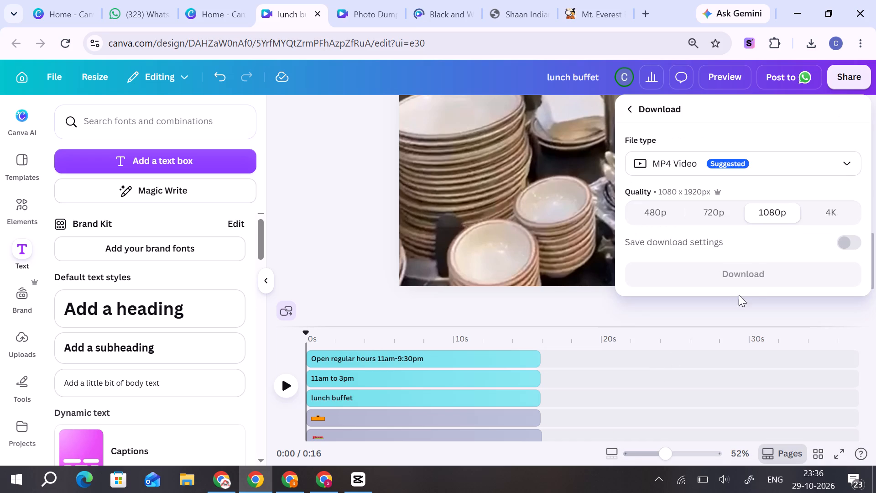
{"action": "left_click", "coordinate": [754, 273]}
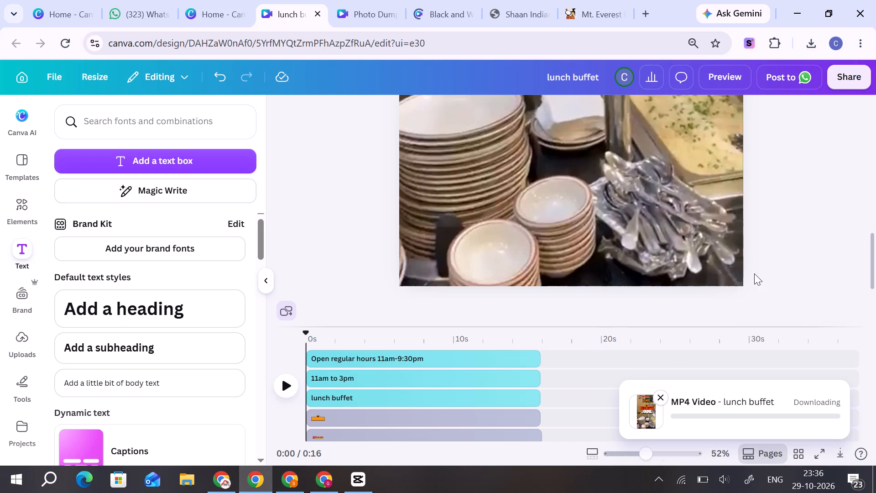
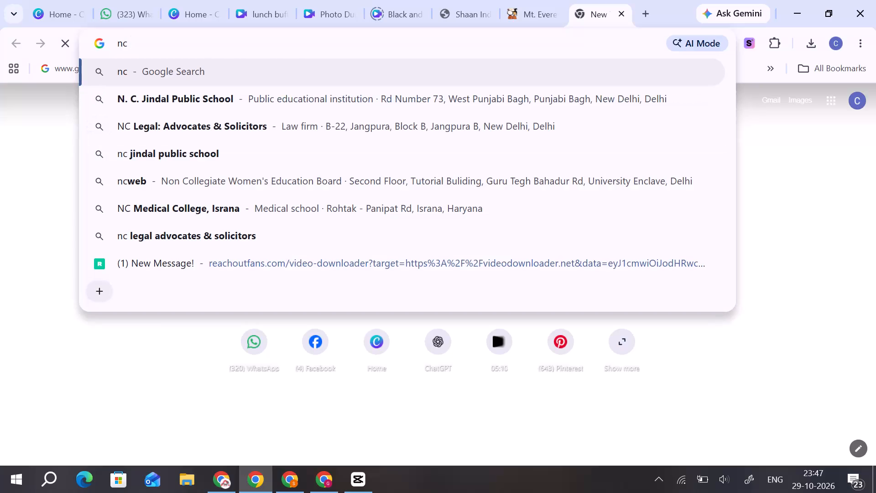
Search Google for "nc time now" to look up the current time in NC.
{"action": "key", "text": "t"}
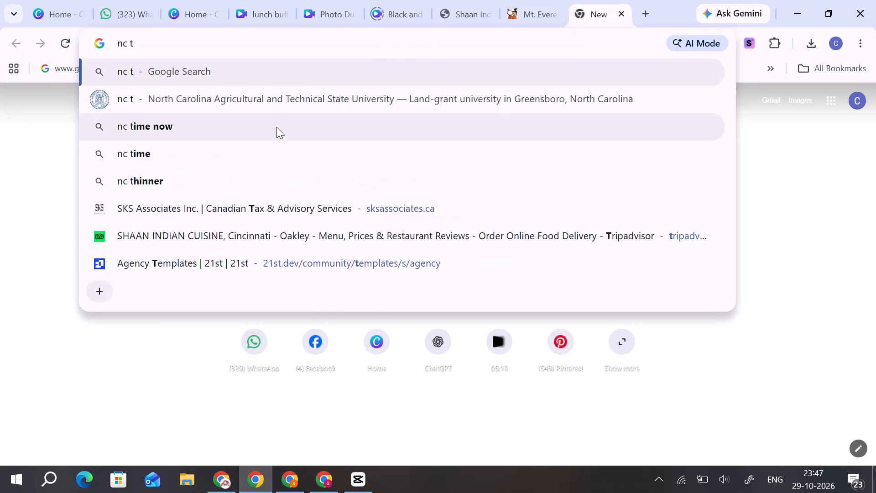
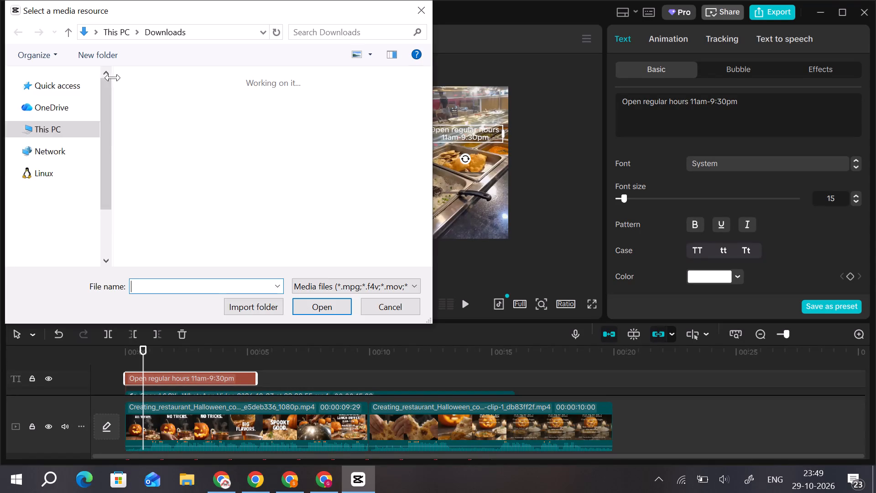
Import the downloaded Halloween lunch buffet video from the Downloads folder into the project media.
{"action": "left_click", "coordinate": [161, 127]}
{"action": "left_click", "coordinate": [316, 309]}
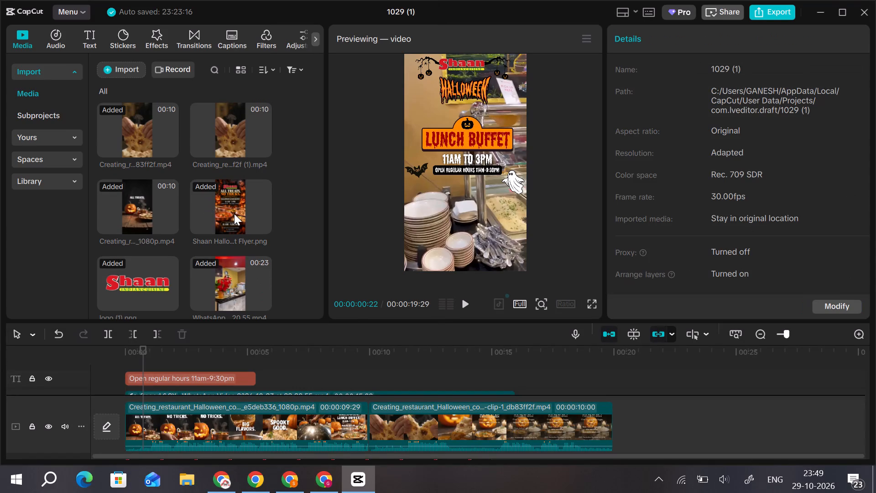
Replace the WhatsApp buffet video on the overlay track with the lunch buffet.mp4 clip from the imported media.
{"action": "scroll", "coordinate": [234, 214], "scroll_direction": "down", "scroll_amount": 2}
{"action": "left_click_drag", "start_coordinate": [146, 265], "coordinate": [157, 279]}
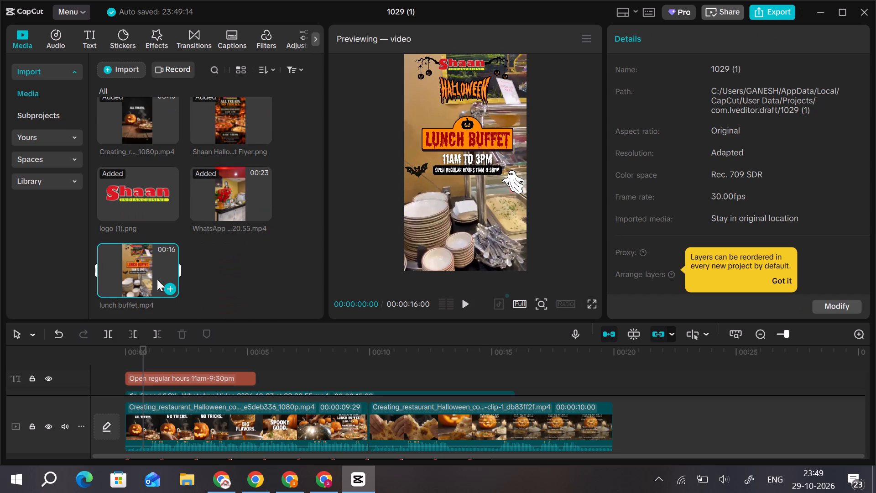
{"action": "left_click_drag", "start_coordinate": [157, 279], "coordinate": [199, 232]}
{"action": "scroll", "coordinate": [254, 383], "scroll_direction": "down", "scroll_amount": 2}
{"action": "left_click", "coordinate": [241, 386]}
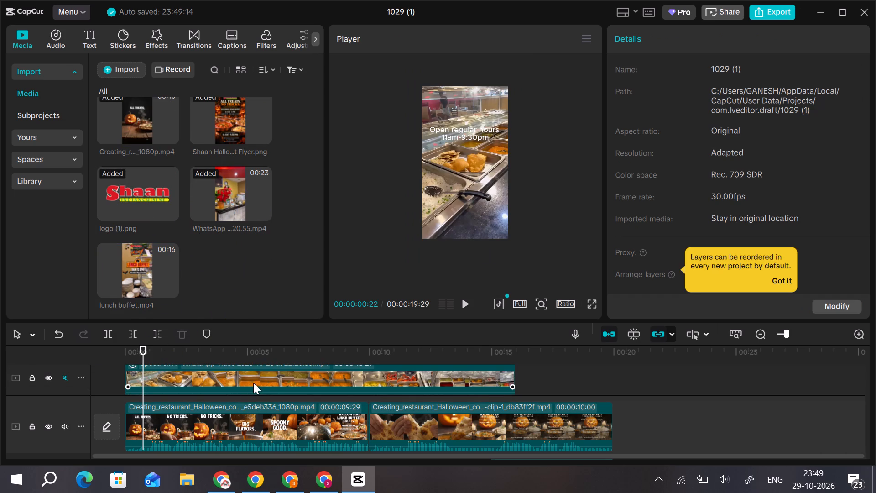
{"action": "left_click", "coordinate": [275, 381]}
{"action": "left_click_drag", "start_coordinate": [148, 278], "coordinate": [158, 287]}
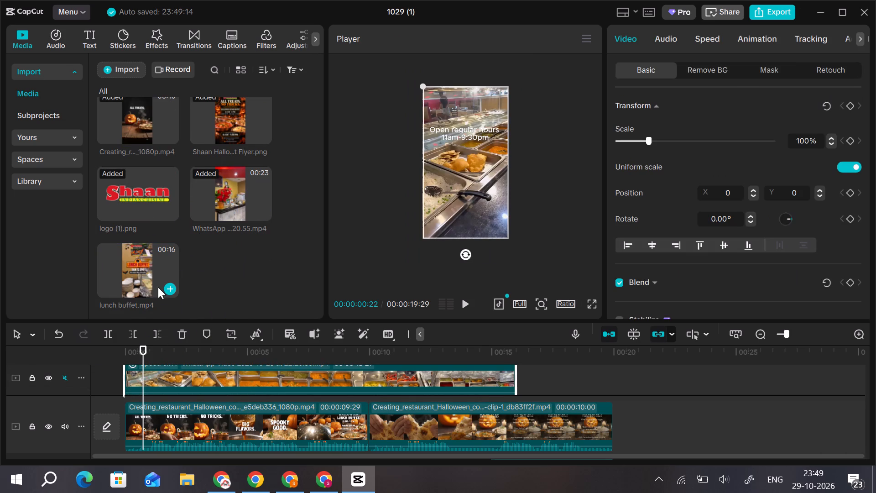
{"action": "left_click_drag", "start_coordinate": [158, 287], "coordinate": [155, 373]}
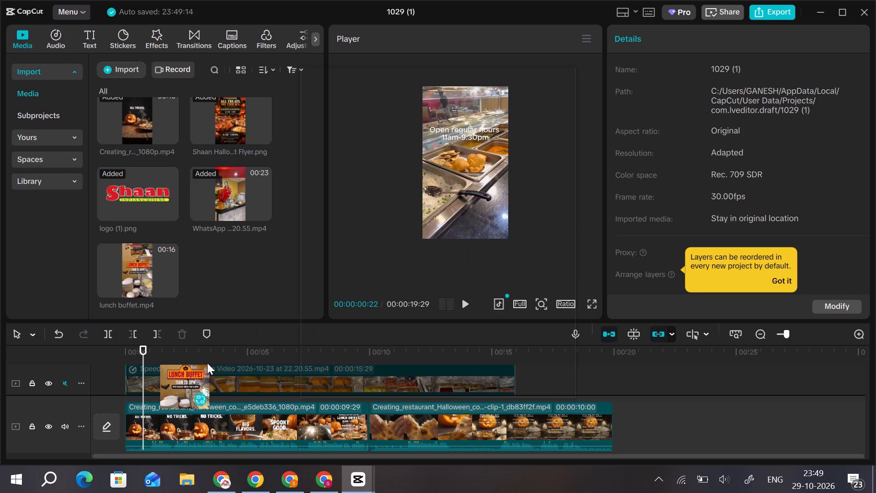
{"action": "left_click", "coordinate": [476, 380]}
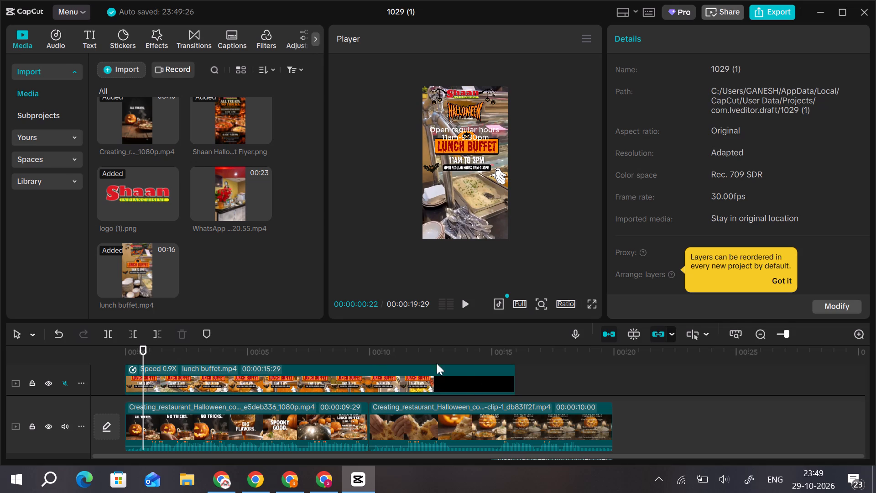
Play back the timeline to check the new lunch buffet clip together with the rest of the reel.
{"action": "key", "text": "space"}
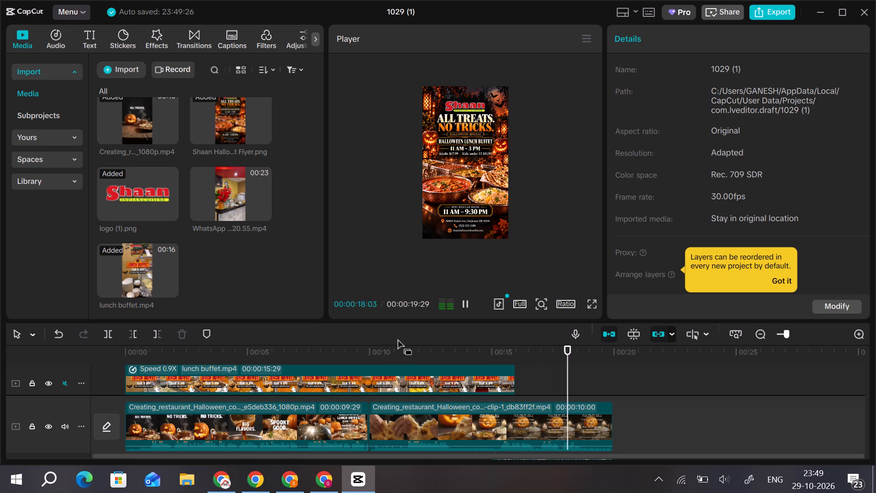
{"action": "left_click", "coordinate": [464, 304]}
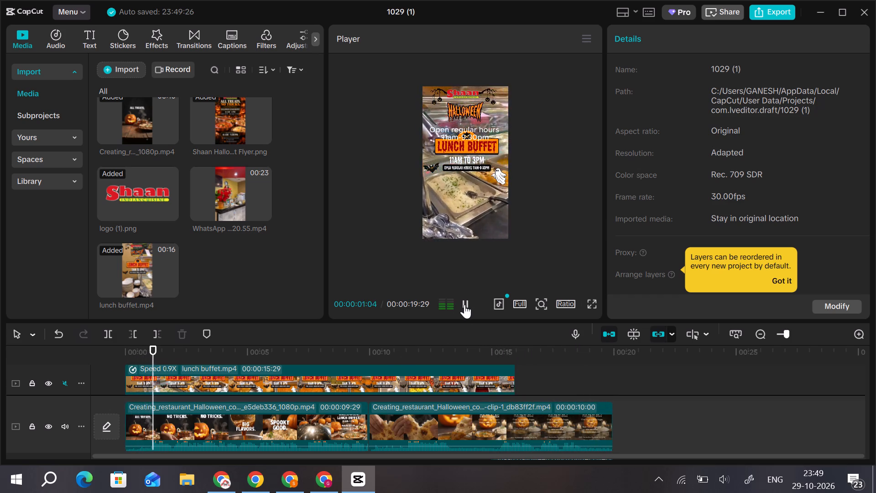
{"action": "left_click", "coordinate": [464, 304]}
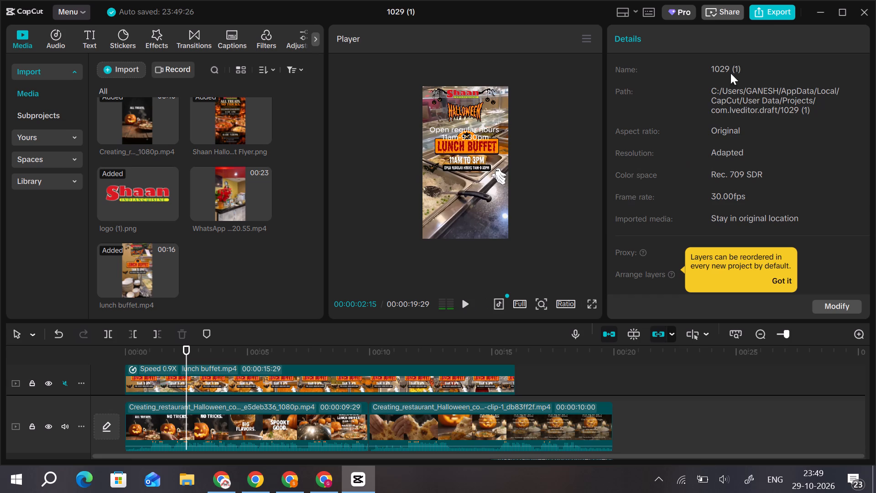
Export the reel at a frame rate of 50fps under the file name ddddddddddddddddddd.
{"action": "left_click", "coordinate": [766, 16]}
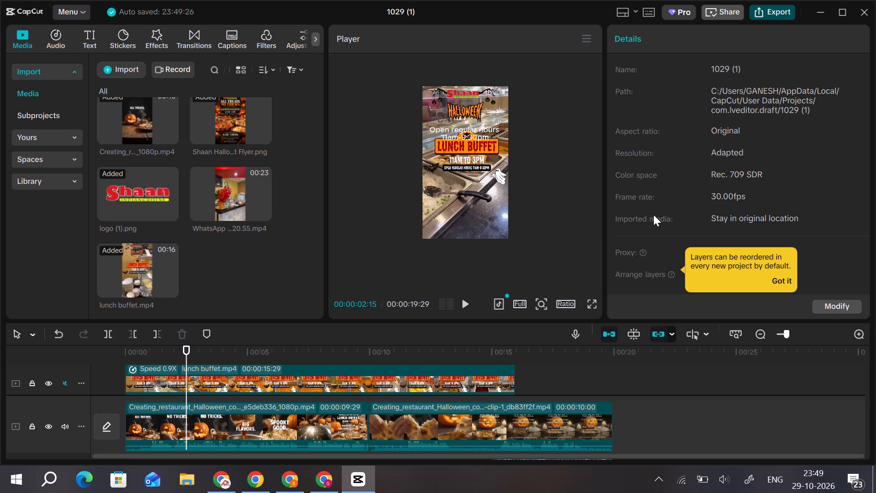
{"action": "left_click", "coordinate": [583, 276]}
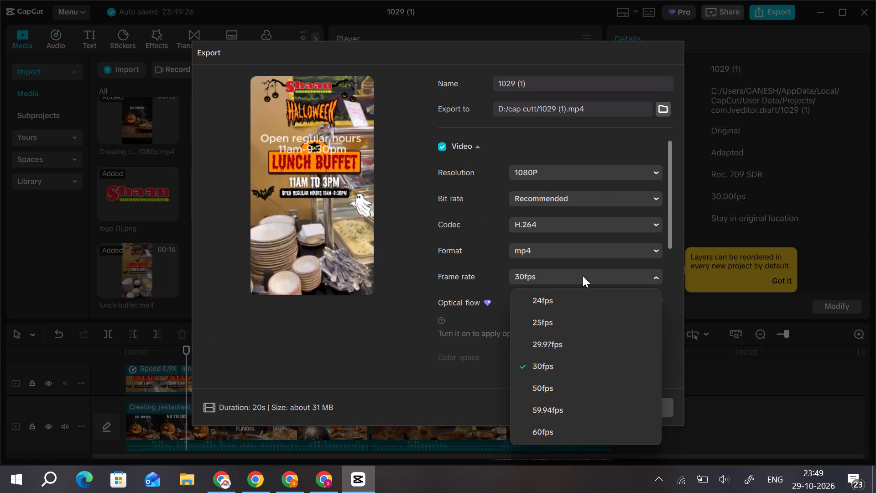
{"action": "left_click", "coordinate": [553, 385]}
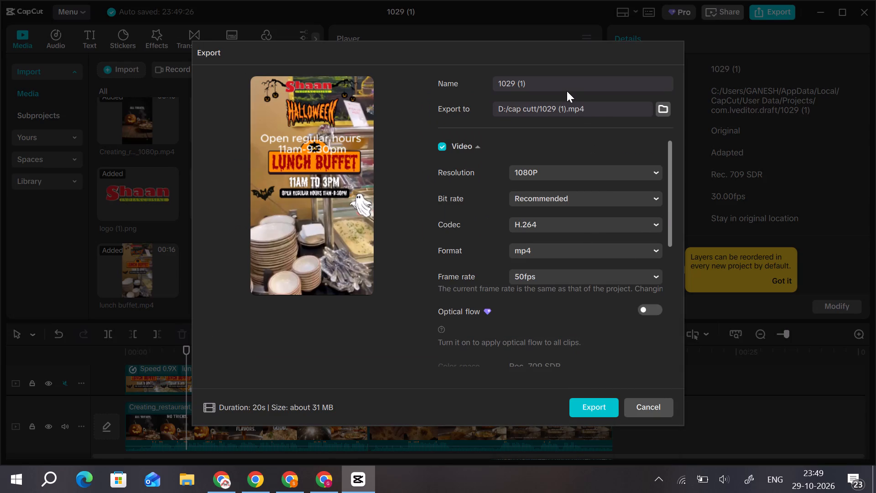
{"action": "triple_click", "coordinate": [564, 85]}
{"action": "key", "text": "d"}
{"action": "key", "text": "d"}
{"action": "key", "text": "d"}
{"action": "key", "text": "d"}
{"action": "key", "text": "d"}
{"action": "key", "text": "d"}
{"action": "key", "text": "d"}
{"action": "key", "text": "d"}
{"action": "key", "text": "d"}
{"action": "key", "text": "d"}
{"action": "key", "text": "d"}
{"action": "key", "text": "d"}
{"action": "key", "text": "d"}
{"action": "key", "text": "d"}
{"action": "key", "text": "d"}
{"action": "key", "text": "d"}
{"action": "key", "text": "d"}
{"action": "key", "text": "d"}
{"action": "key", "text": "d"}
{"action": "left_click", "coordinate": [595, 412]}
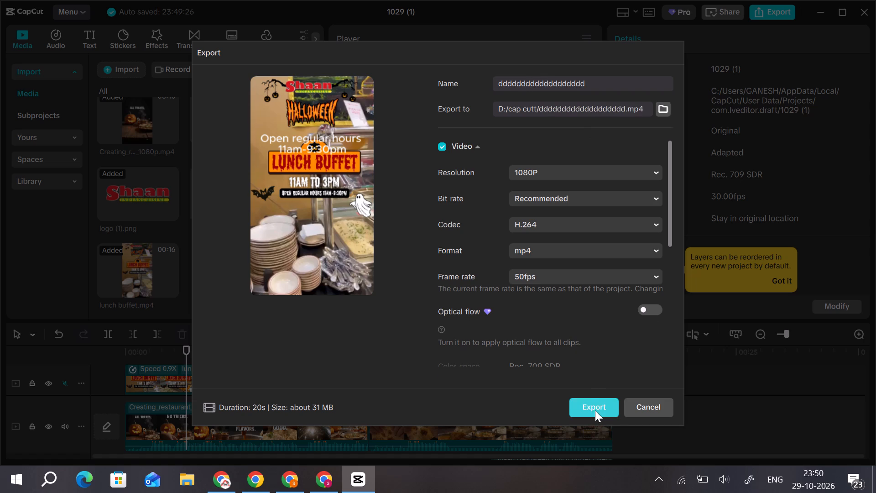
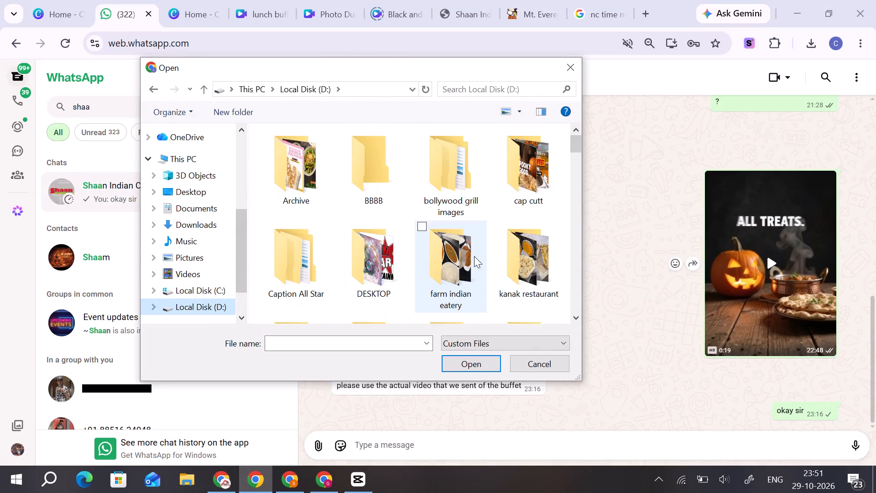
Locate the newly exported reel in the cap cutt folder on Local Disk (D:) for attaching to the Shaan restaurant WhatsApp chat.
{"action": "double_click", "coordinate": [516, 193]}
{"action": "scroll", "coordinate": [461, 221], "scroll_direction": "down", "scroll_amount": 1}
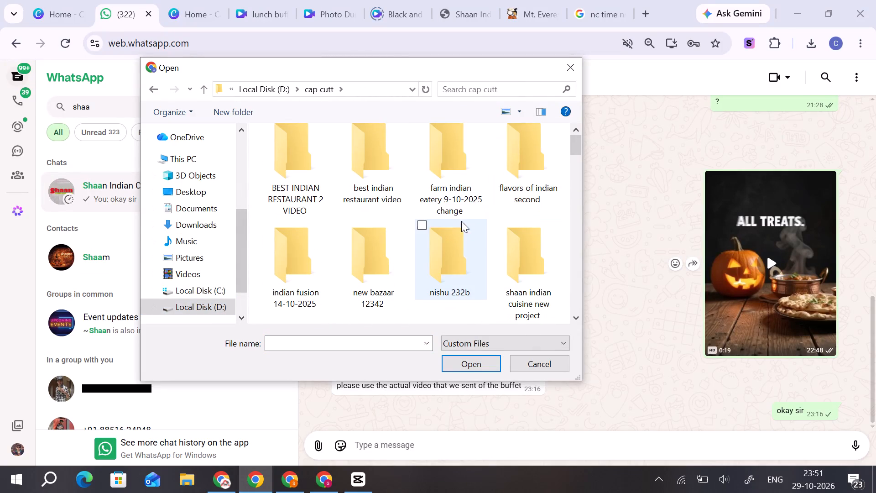
{"action": "scroll", "coordinate": [461, 221], "scroll_direction": "down", "scroll_amount": 3}
{"action": "scroll", "coordinate": [461, 221], "scroll_direction": "up", "scroll_amount": 2}
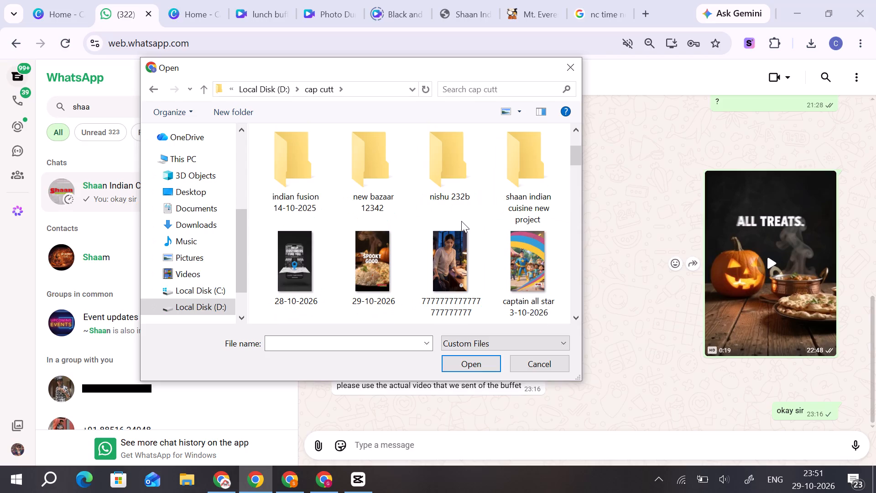
{"action": "scroll", "coordinate": [461, 221], "scroll_direction": "down", "scroll_amount": 1}
{"action": "scroll", "coordinate": [404, 235], "scroll_direction": "down", "scroll_amount": 1}
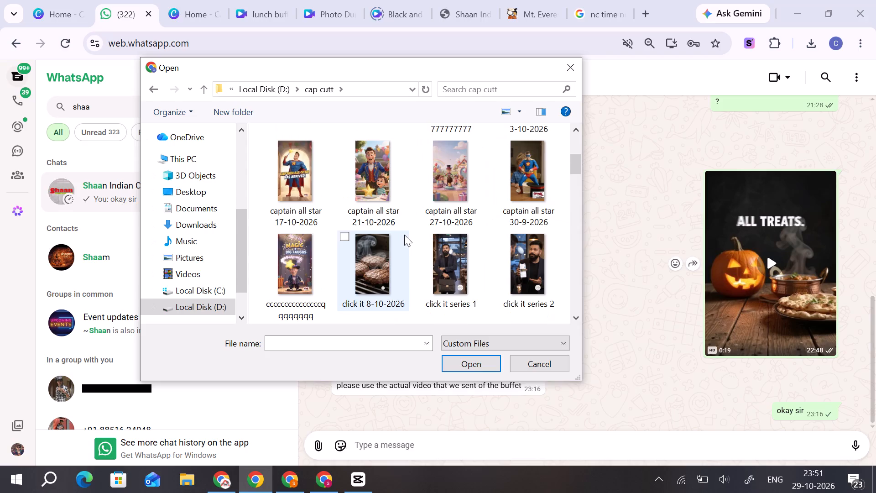
{"action": "scroll", "coordinate": [404, 235], "scroll_direction": "up", "scroll_amount": 2}
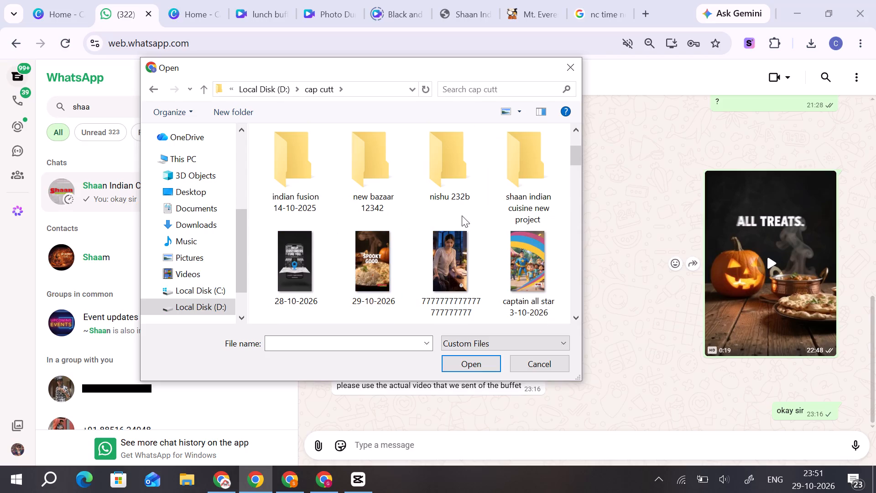
{"action": "scroll", "coordinate": [454, 222], "scroll_direction": "down", "scroll_amount": 2}
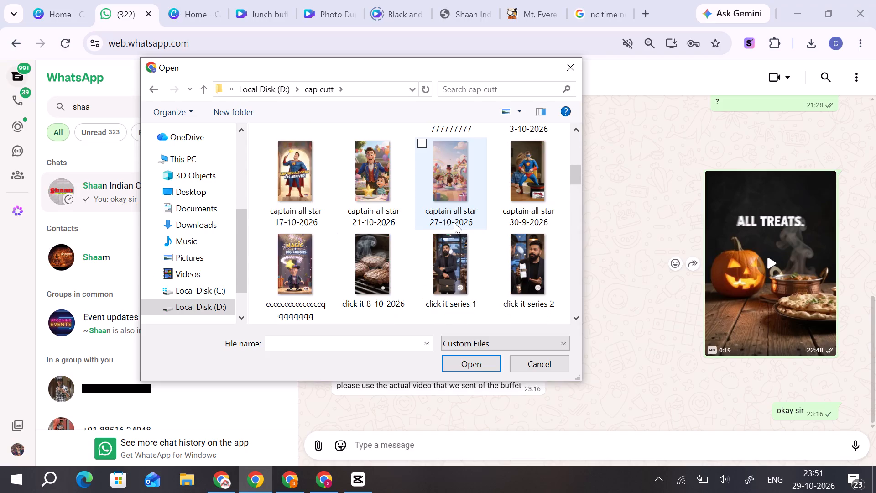
{"action": "scroll", "coordinate": [454, 222], "scroll_direction": "down", "scroll_amount": 2}
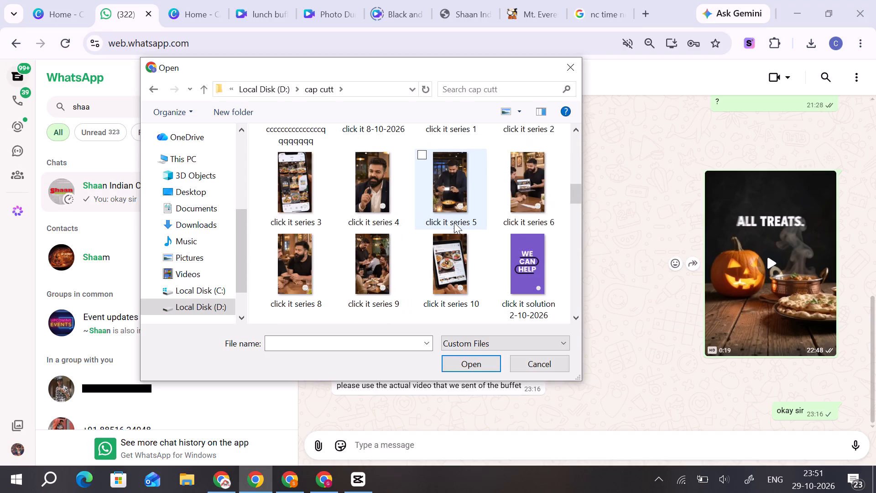
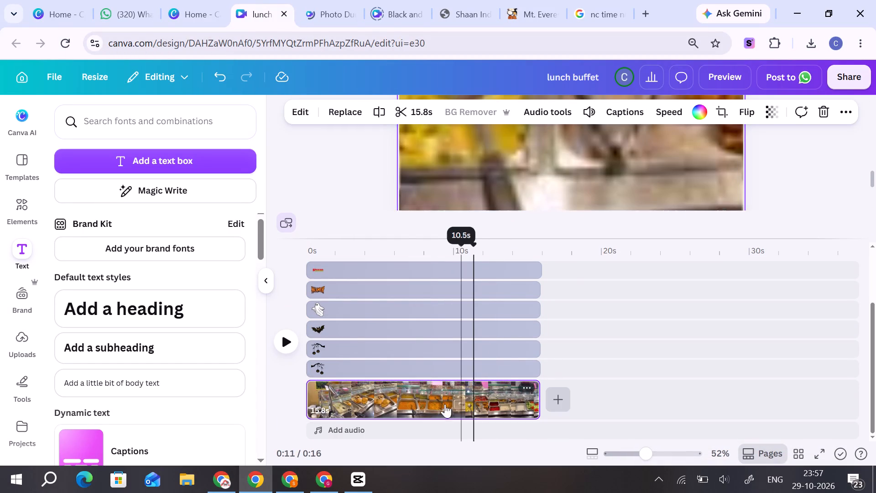
Trim the end of the buffet video clip in the lunch buffet design to a length of about 6.1 s.
{"action": "left_click_drag", "start_coordinate": [536, 404], "coordinate": [535, 404]}
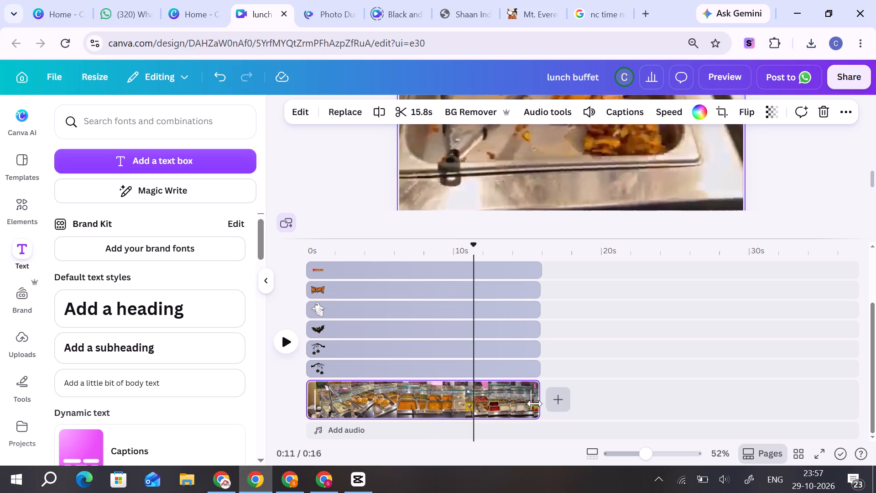
{"action": "left_click_drag", "start_coordinate": [535, 404], "coordinate": [387, 401]}
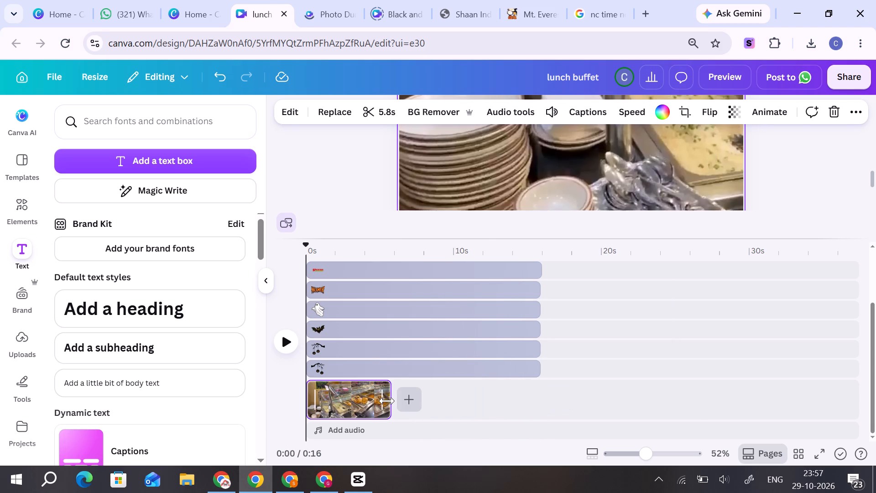
{"action": "left_click_drag", "start_coordinate": [387, 401], "coordinate": [391, 402]}
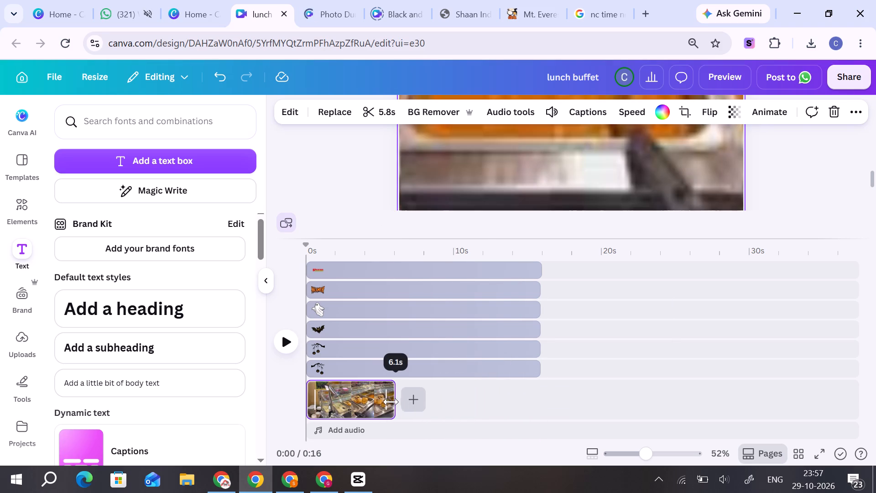
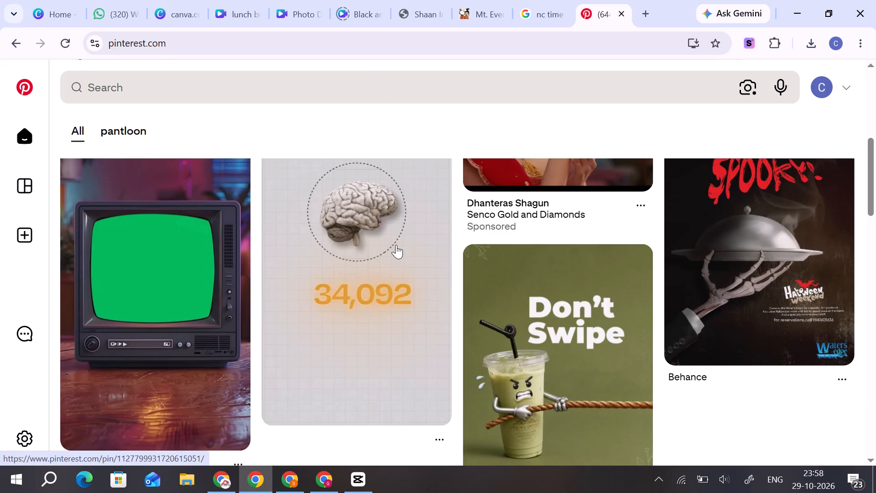
Open the Halloween food festival pin reading "The Chef Recommends: Spooky" from the Pinterest feed and save its poster image to the computer.
{"action": "scroll", "coordinate": [439, 258], "scroll_direction": "down", "scroll_amount": 1}
{"action": "scroll", "coordinate": [437, 254], "scroll_direction": "up", "scroll_amount": 2}
{"action": "scroll", "coordinate": [701, 293], "scroll_direction": "down", "scroll_amount": 1}
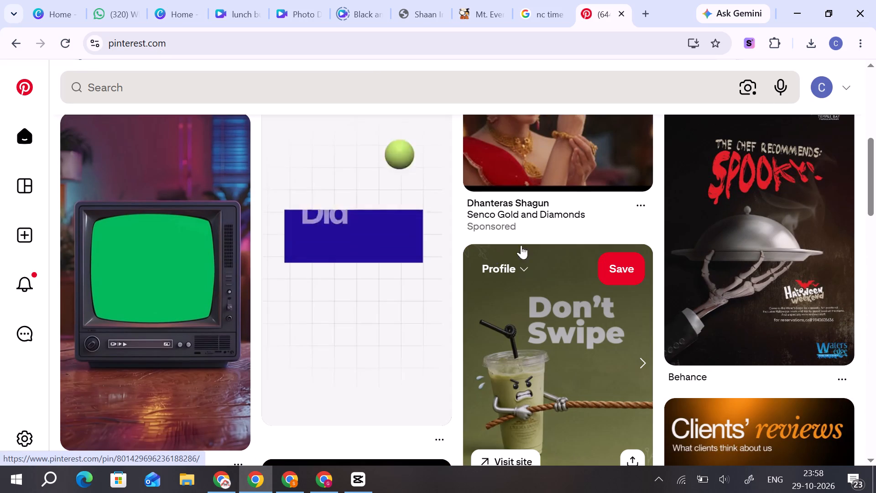
{"action": "left_click", "coordinate": [750, 227]}
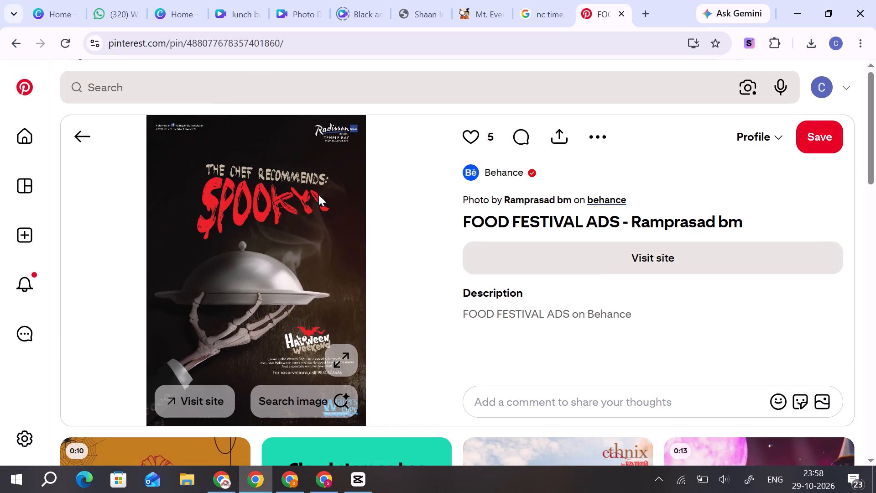
{"action": "scroll", "coordinate": [318, 194], "scroll_direction": "down", "scroll_amount": 1}
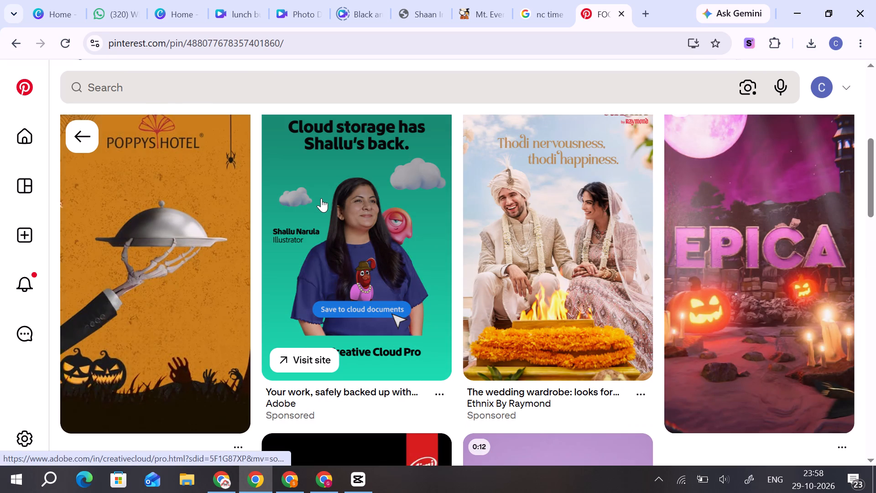
{"action": "scroll", "coordinate": [393, 258], "scroll_direction": "up", "scroll_amount": 1}
{"action": "right_click", "coordinate": [290, 194]}
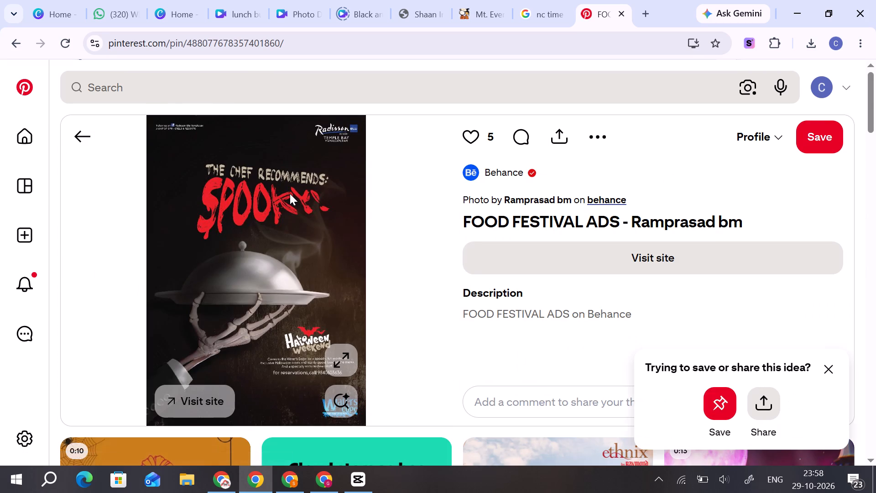
{"action": "left_click", "coordinate": [334, 230]}
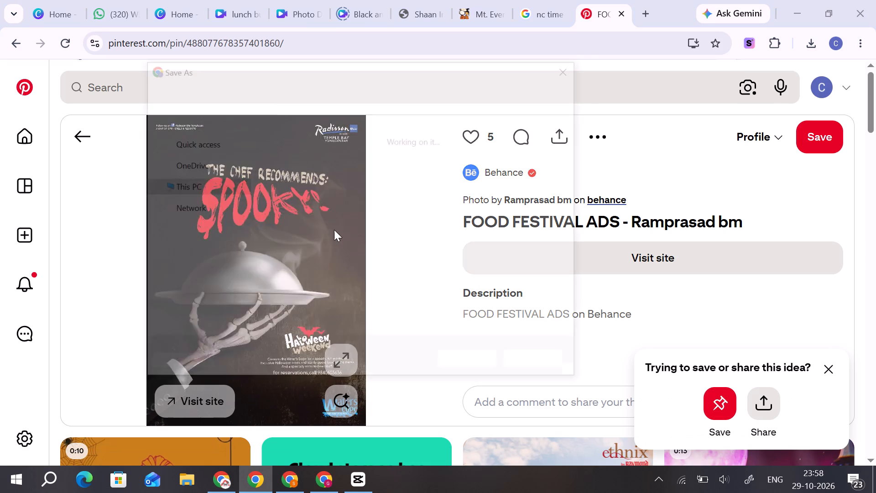
{"action": "left_click", "coordinate": [475, 360]}
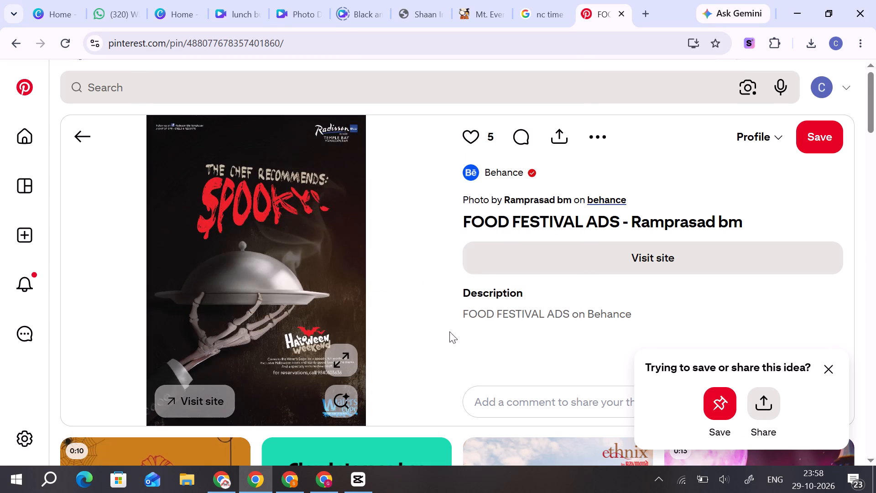